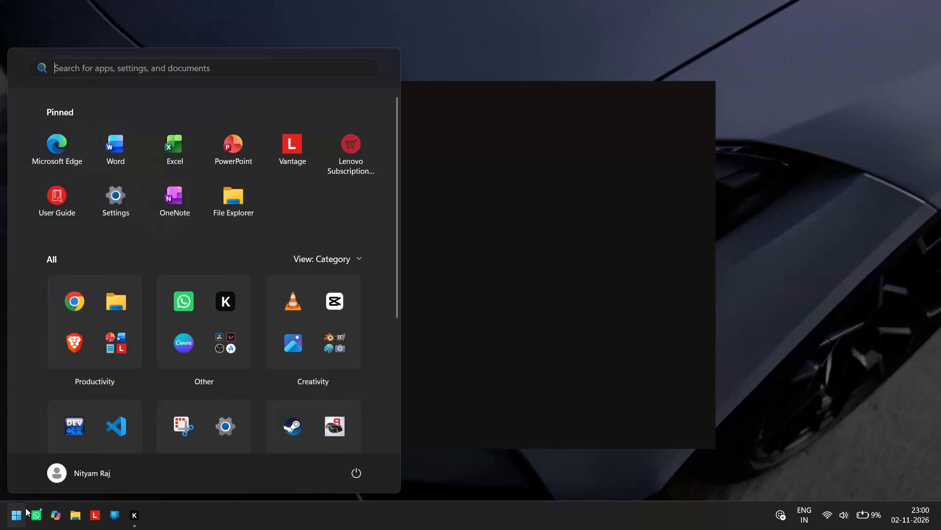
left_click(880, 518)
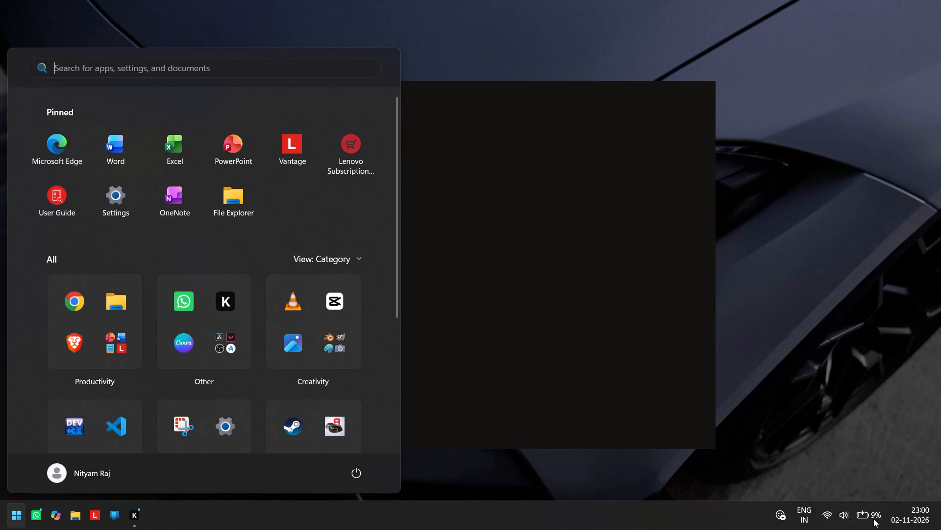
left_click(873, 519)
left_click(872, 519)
Launch the CapCut video editor from the Creativity group of installed apps.
left_click_drag(326, 309, 331, 321)
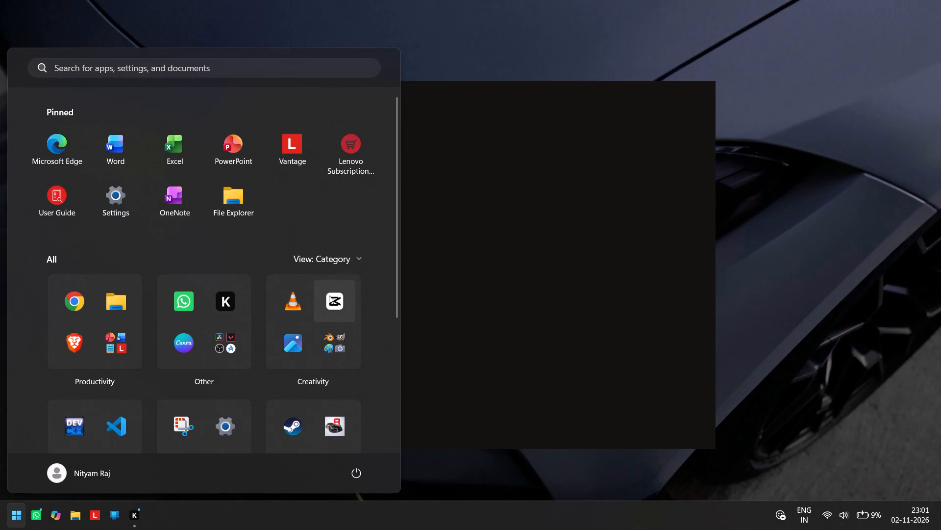
left_click(333, 307)
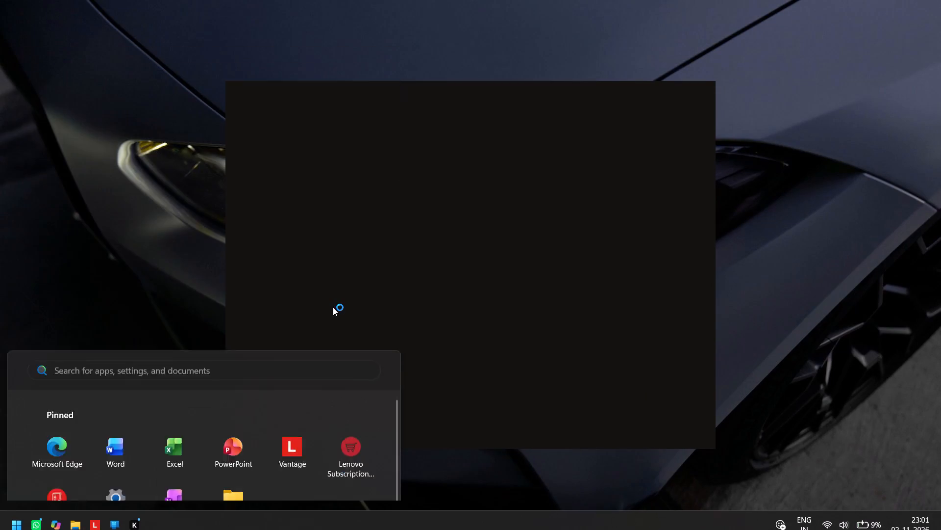
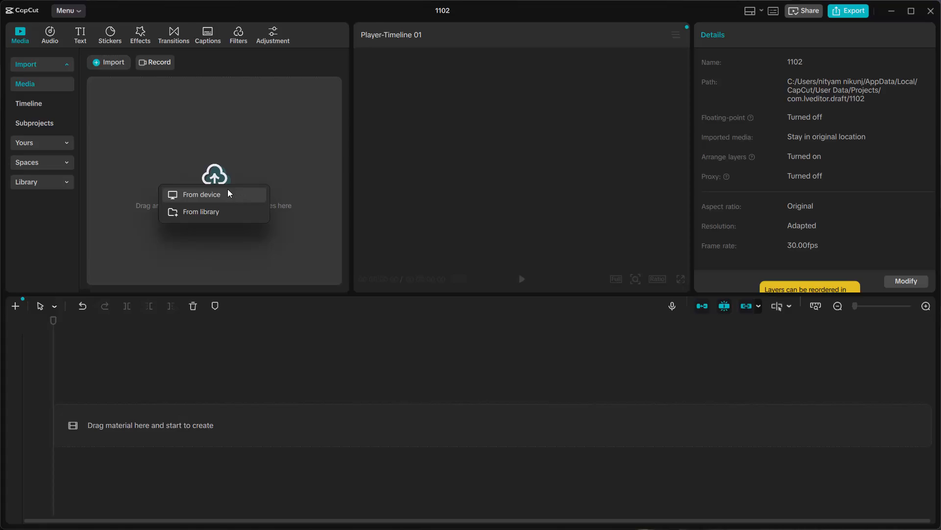
Import the purple grid background video 6261af5fcd8718bec1ec24744048f9ce from the device's Downloads folder into the project media.
left_click(227, 189)
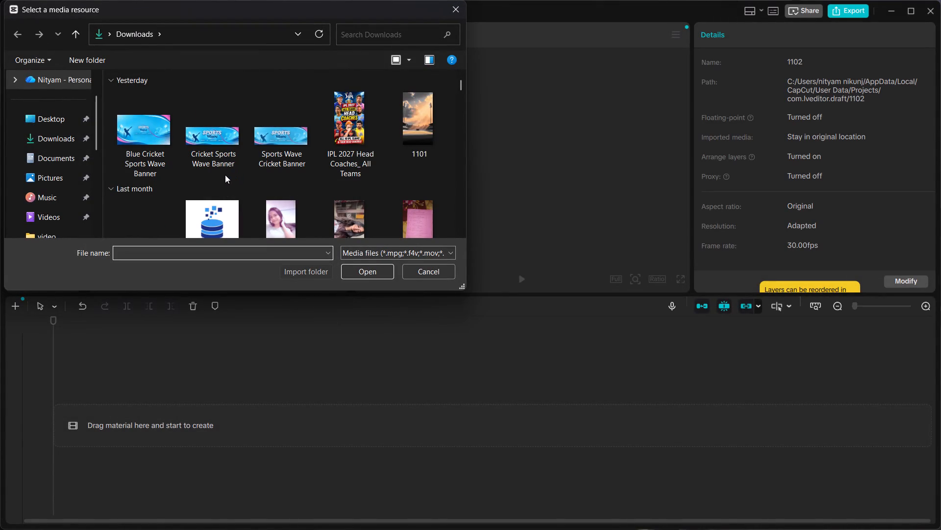
scroll(214, 155, "down", 3)
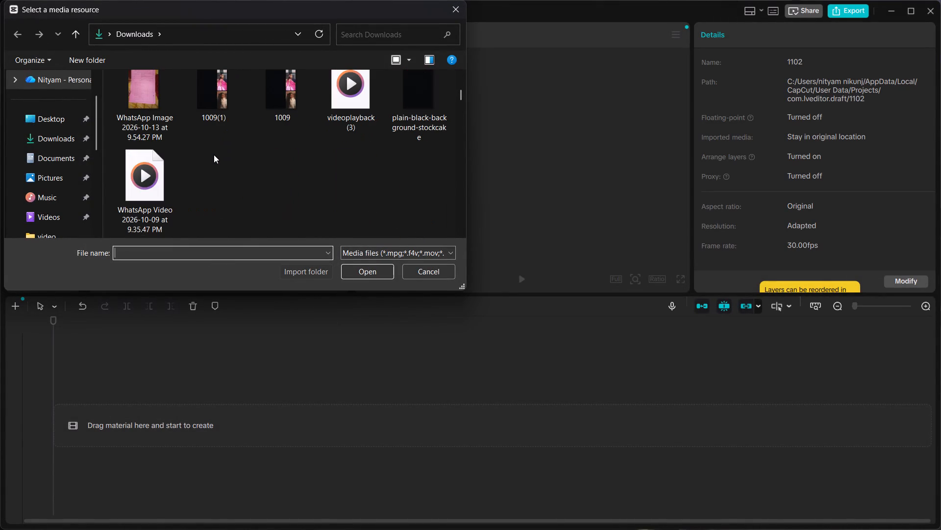
scroll(214, 155, "down", 3)
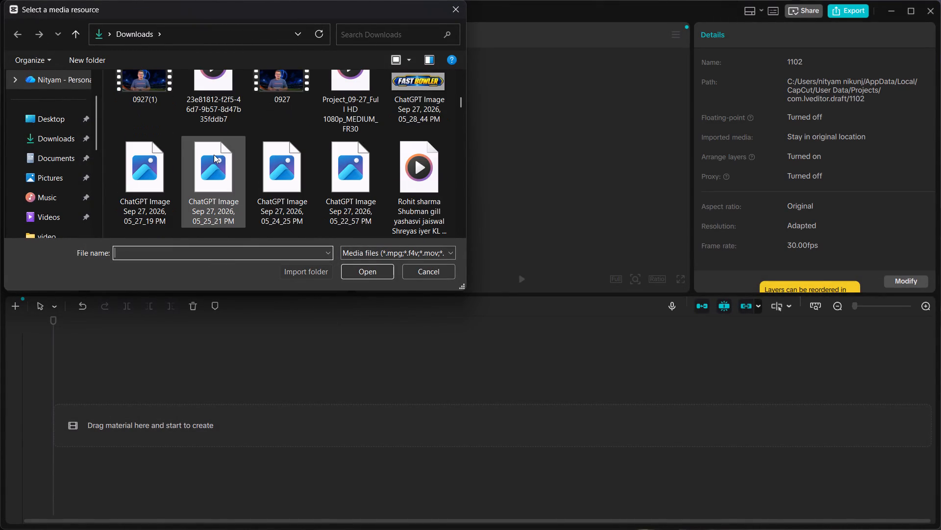
scroll(214, 155, "up", 1)
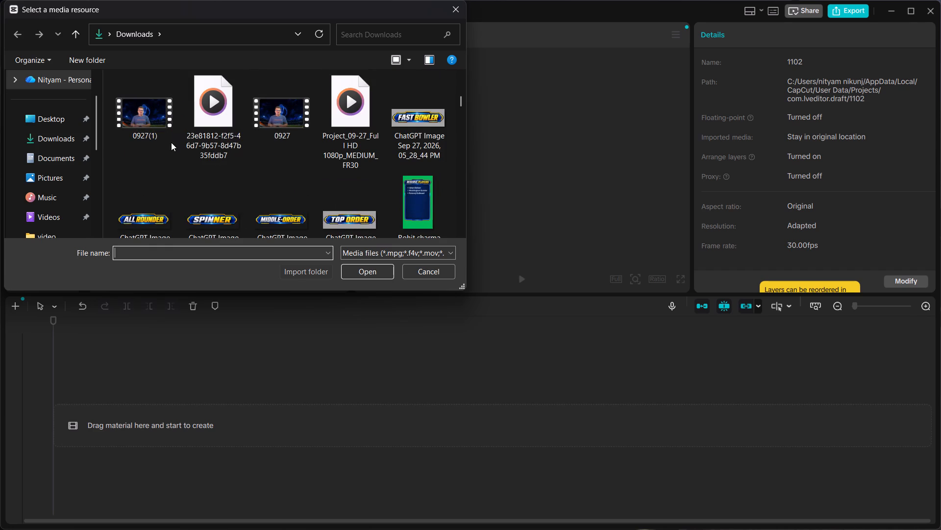
scroll(293, 167, "down", 1)
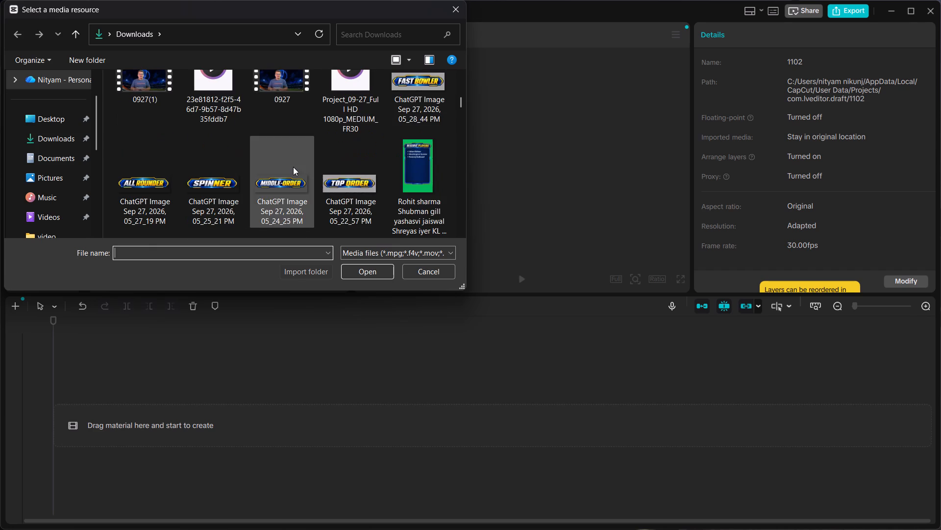
scroll(293, 167, "down", 2)
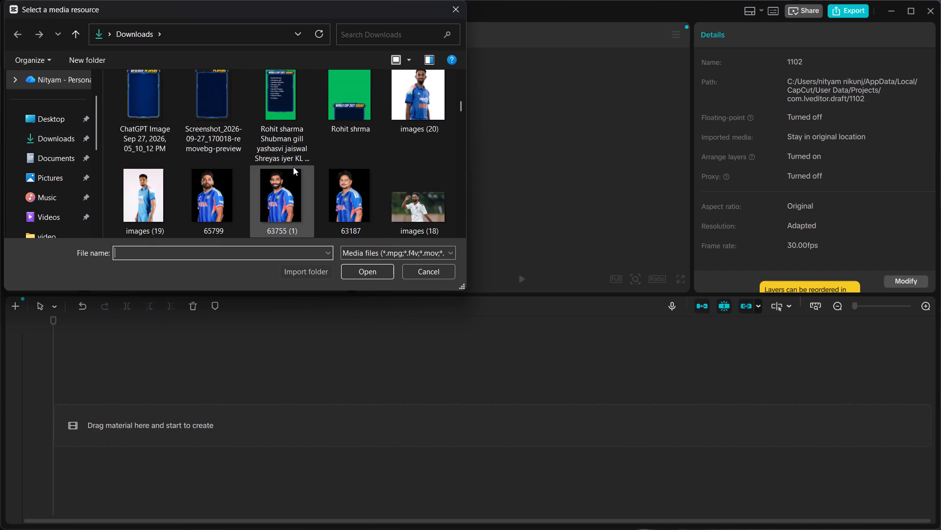
scroll(293, 167, "down", 2)
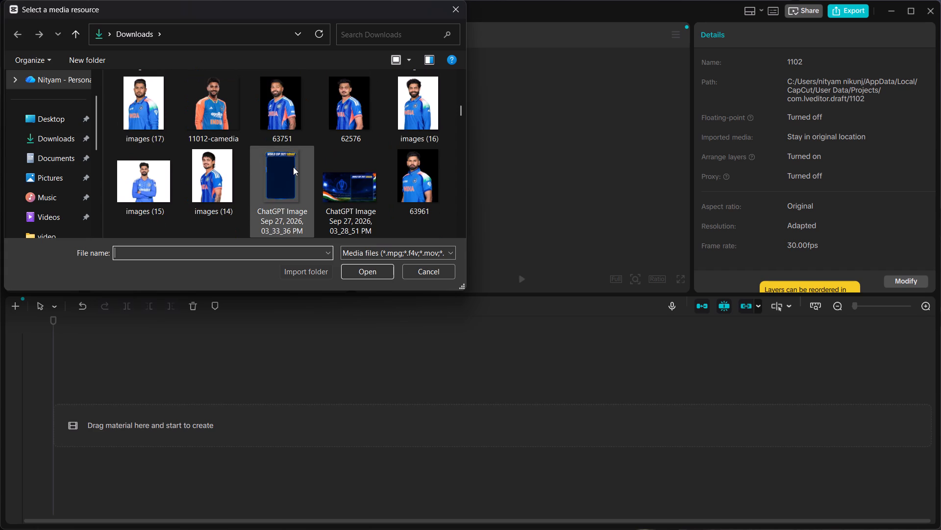
scroll(293, 167, "down", 2)
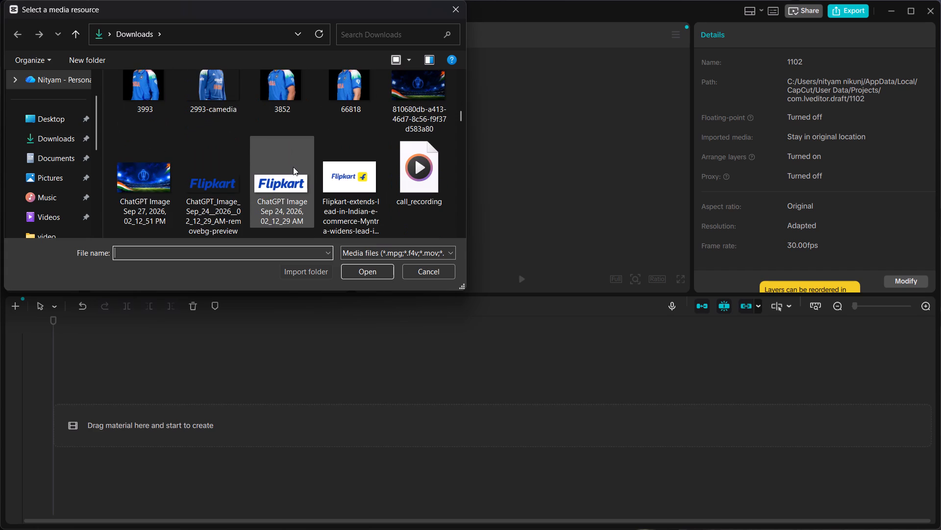
scroll(293, 167, "down", 3)
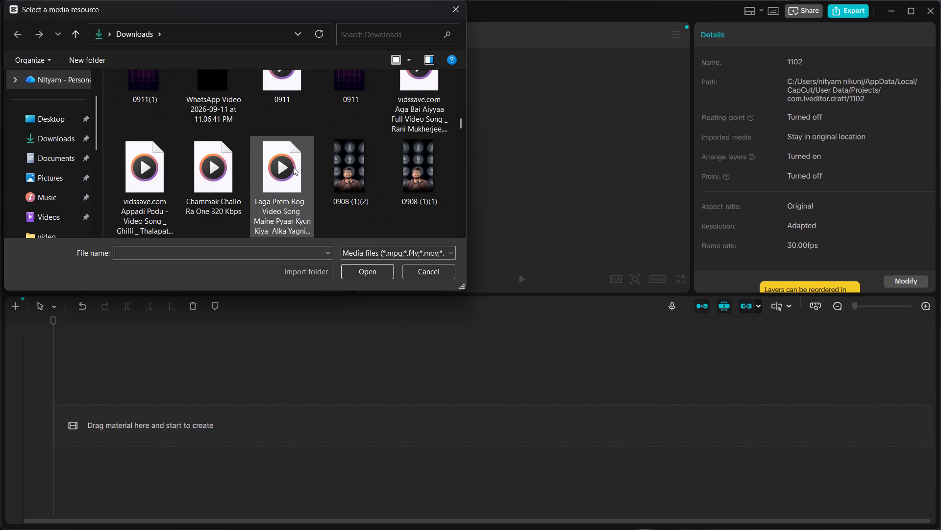
scroll(293, 167, "down", 6)
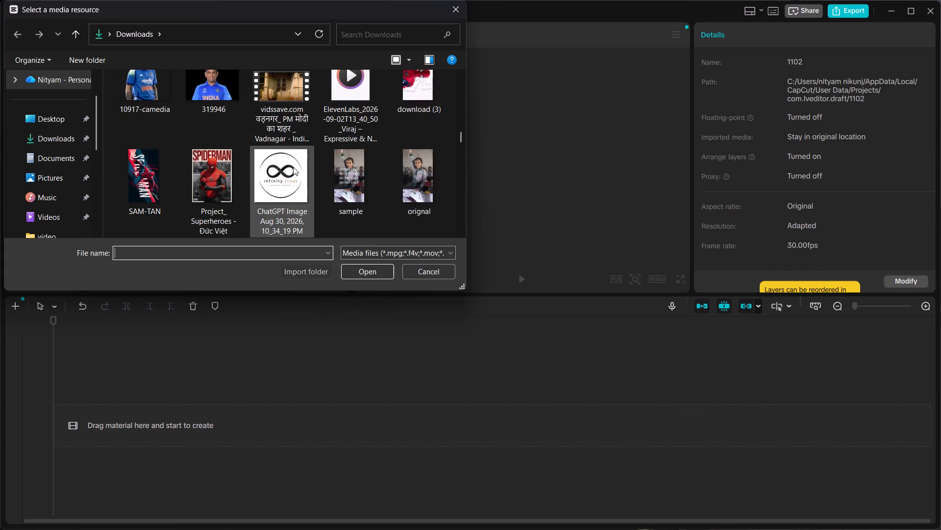
scroll(293, 167, "down", 3)
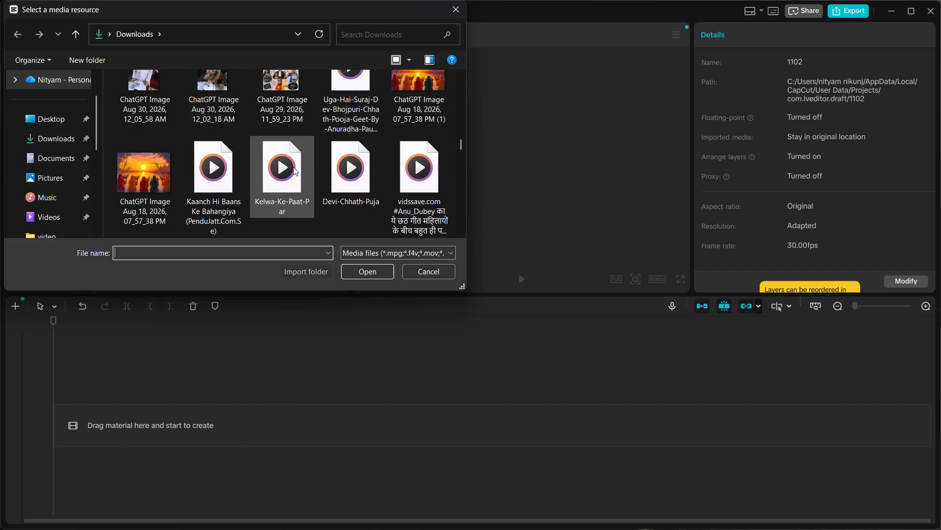
scroll(293, 167, "down", 2)
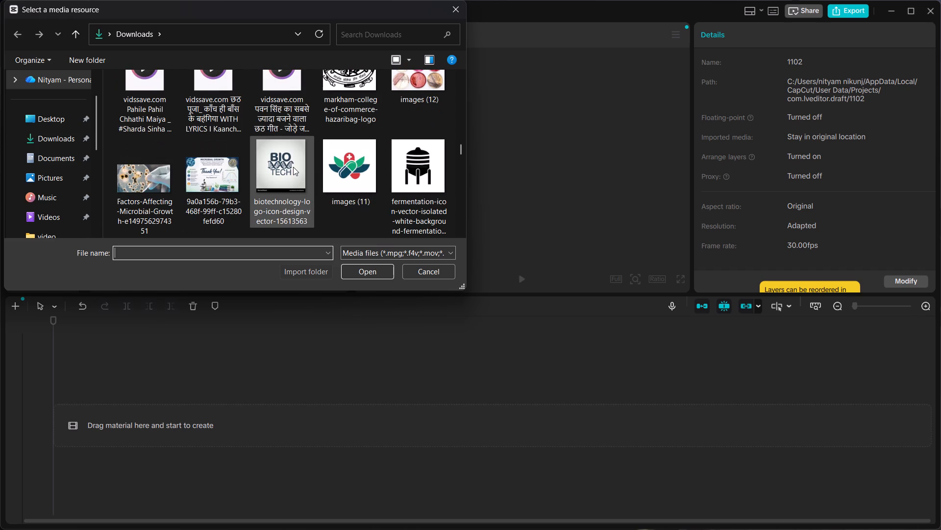
scroll(293, 167, "down", 3)
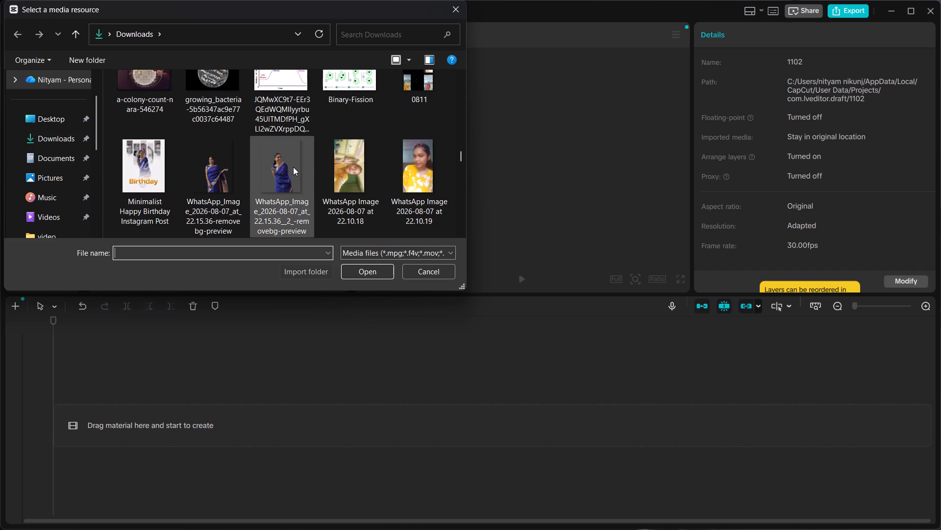
scroll(293, 167, "down", 3)
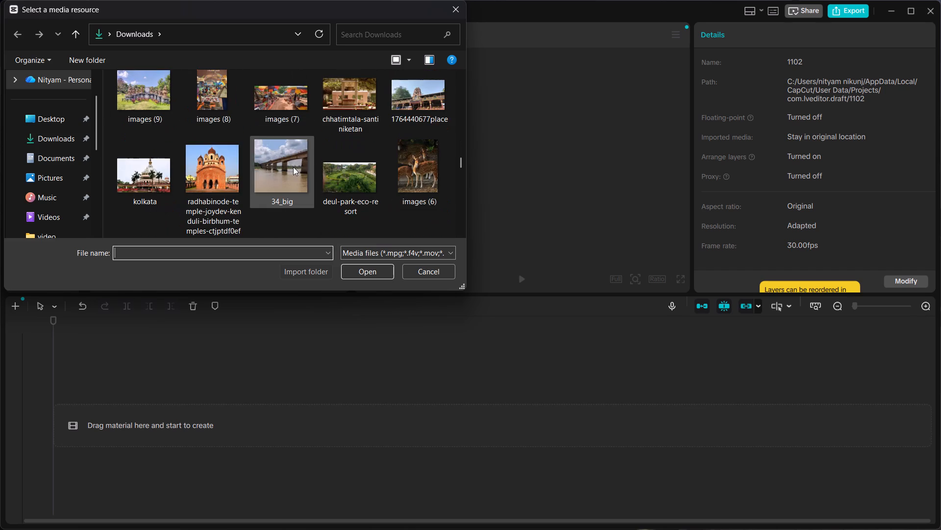
scroll(293, 167, "down", 3)
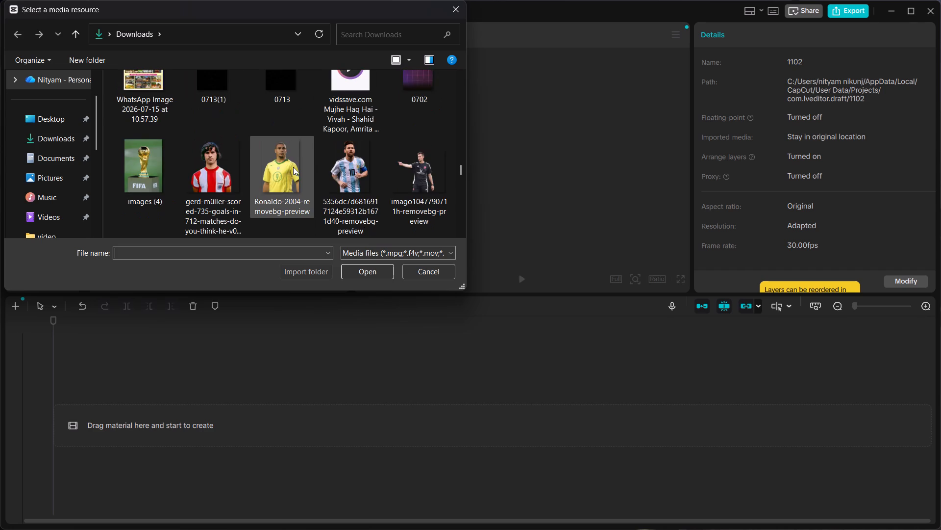
scroll(293, 167, "down", 3)
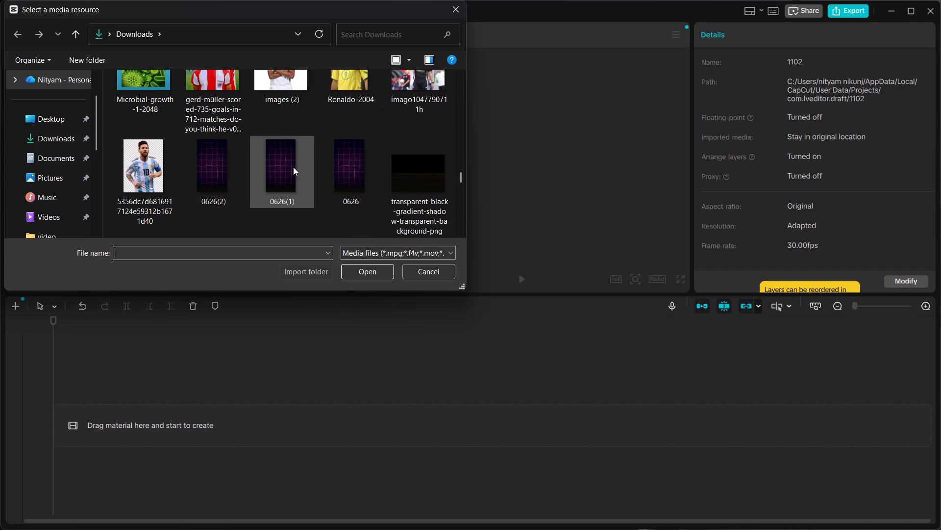
scroll(291, 167, "down", 6)
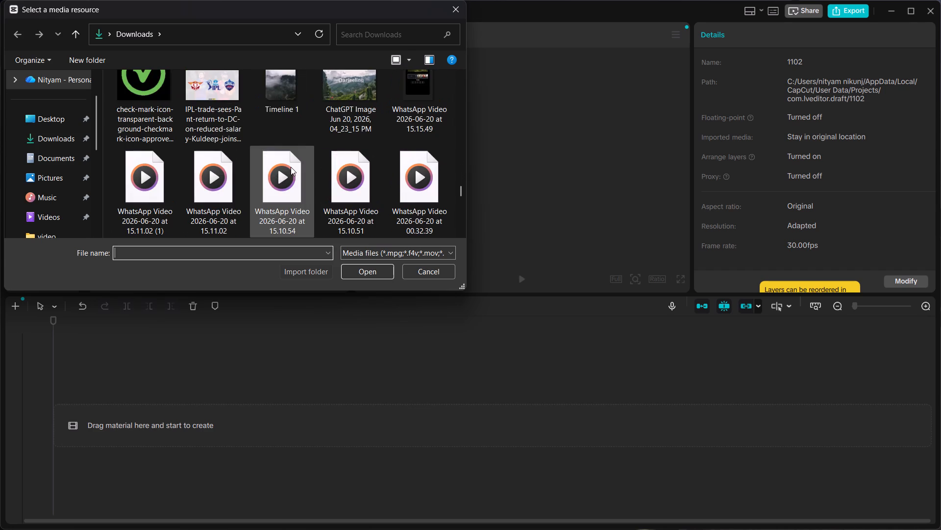
scroll(291, 167, "down", 3)
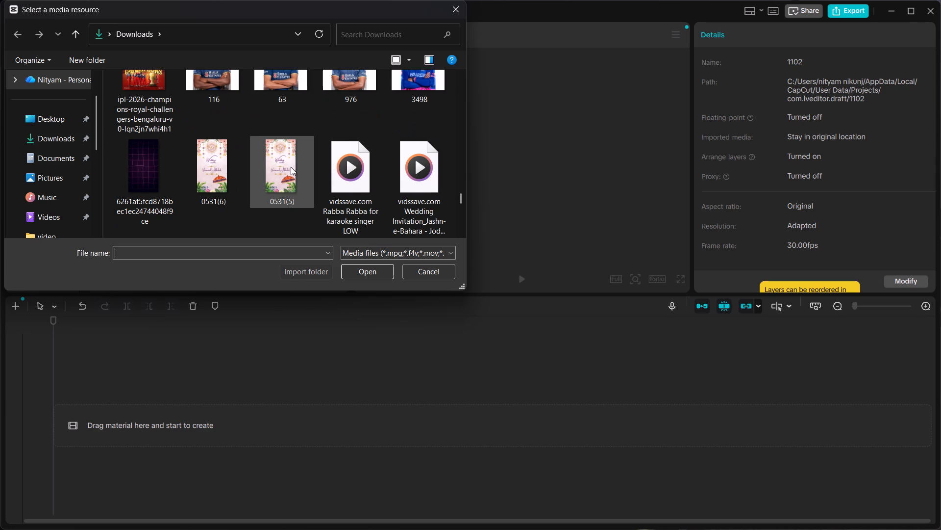
left_click(119, 182)
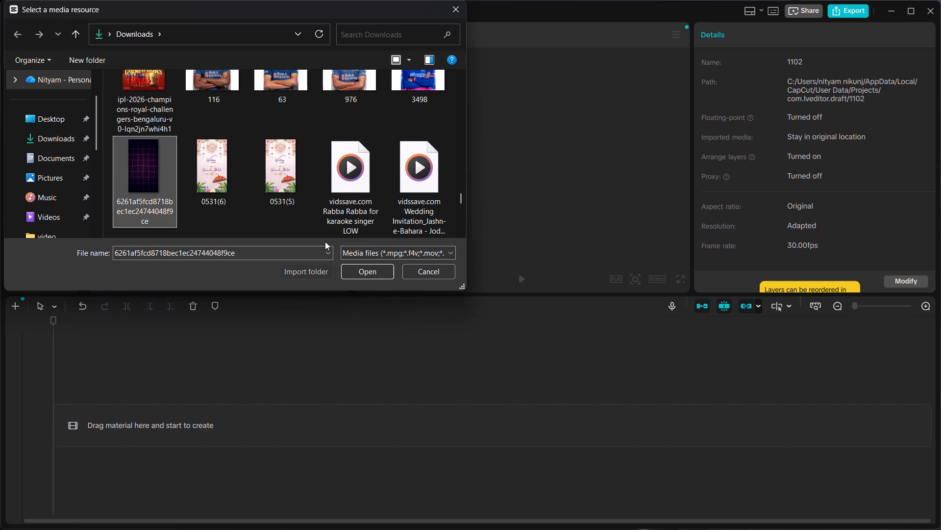
left_click(358, 270)
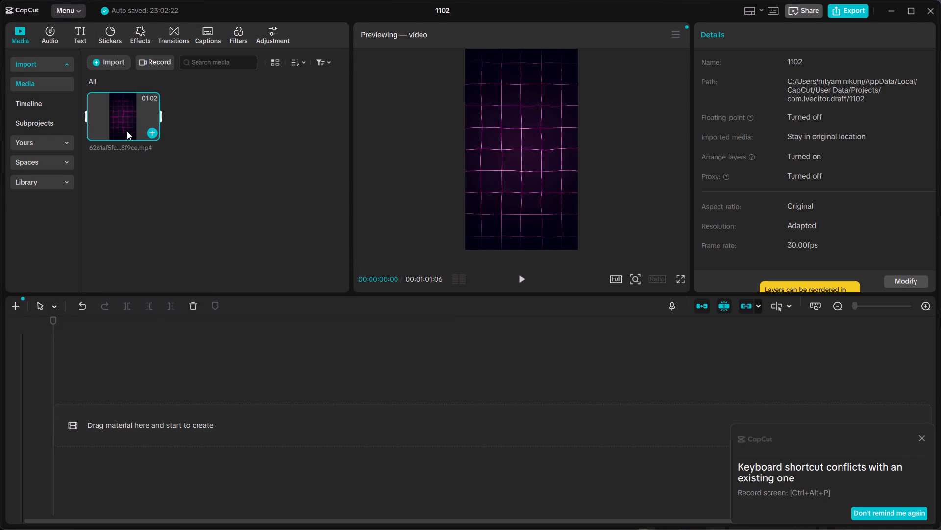
Place the imported grid video at the start of the timeline and move the playhead to about 12 seconds.
left_click_drag(123, 99, 141, 406)
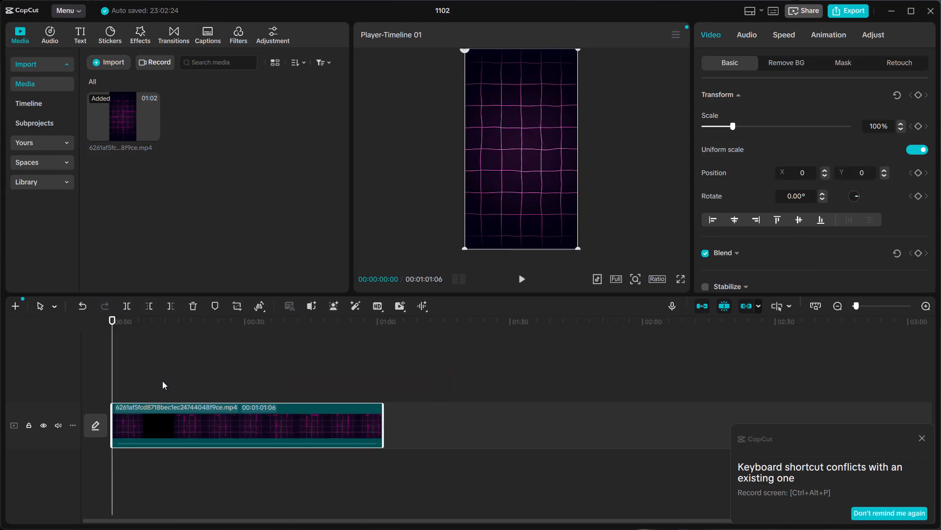
left_click_drag(167, 366, 167, 360)
Import the recording WhatsApp Audio 2026-11-02 at 10.20.45 PM into the project media.
left_click(102, 60)
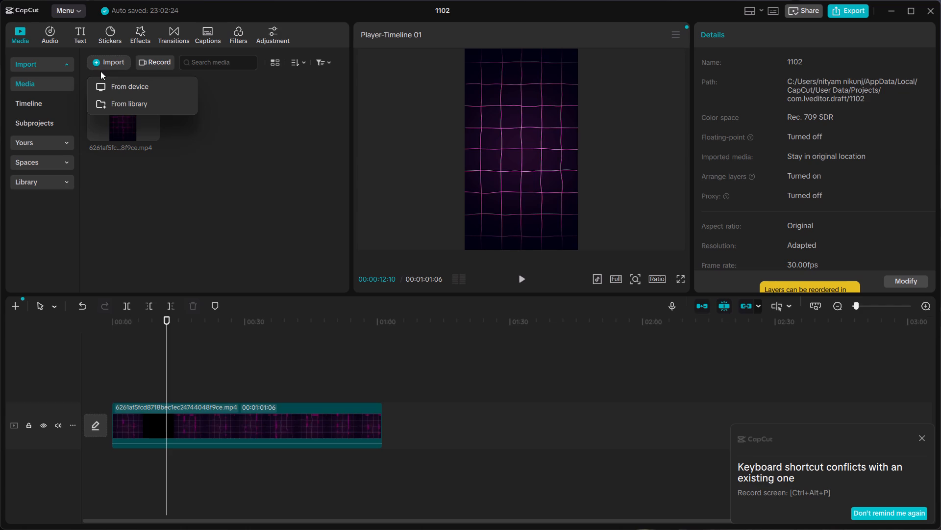
Import WhatsApp Audio 2026-11-02 at 10.20.45 PM from the ytt folder on Local Disk (D:) into the project media.
left_click(103, 86)
scroll(63, 163, "down", 2)
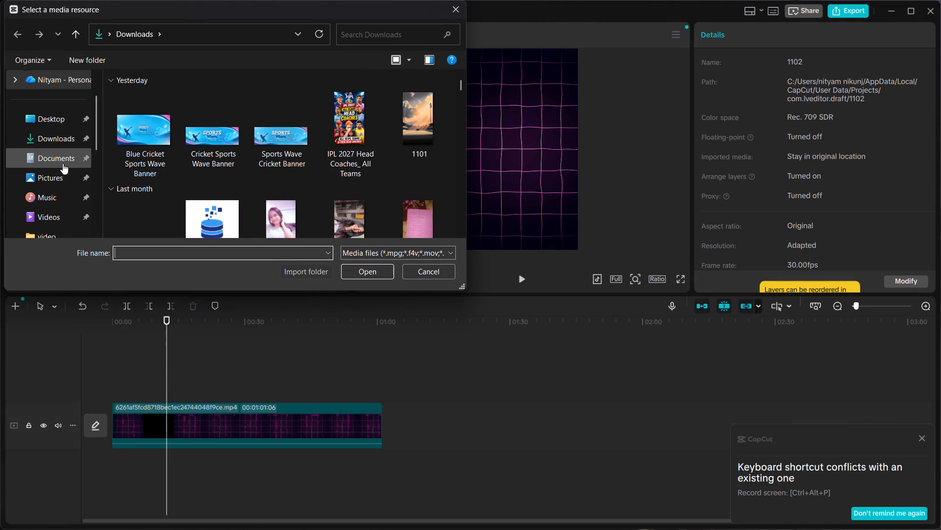
scroll(63, 163, "down", 3)
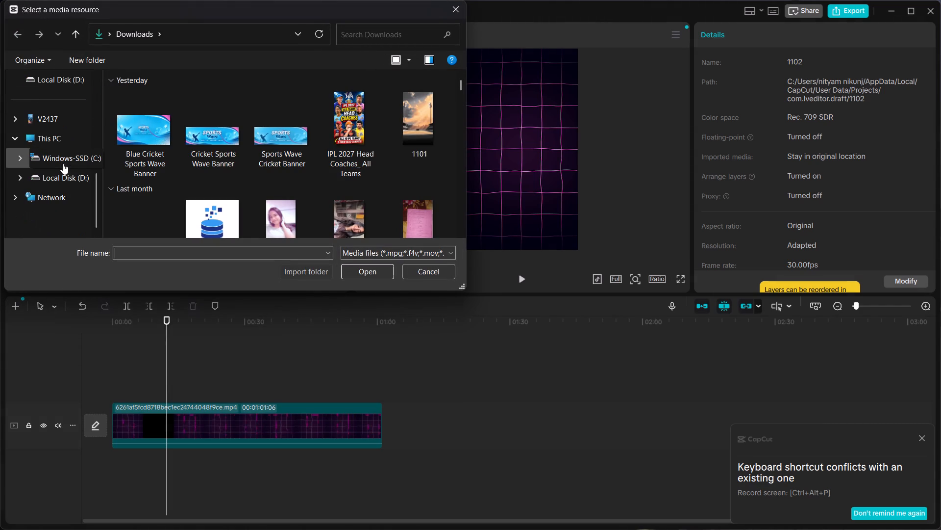
left_click(63, 176)
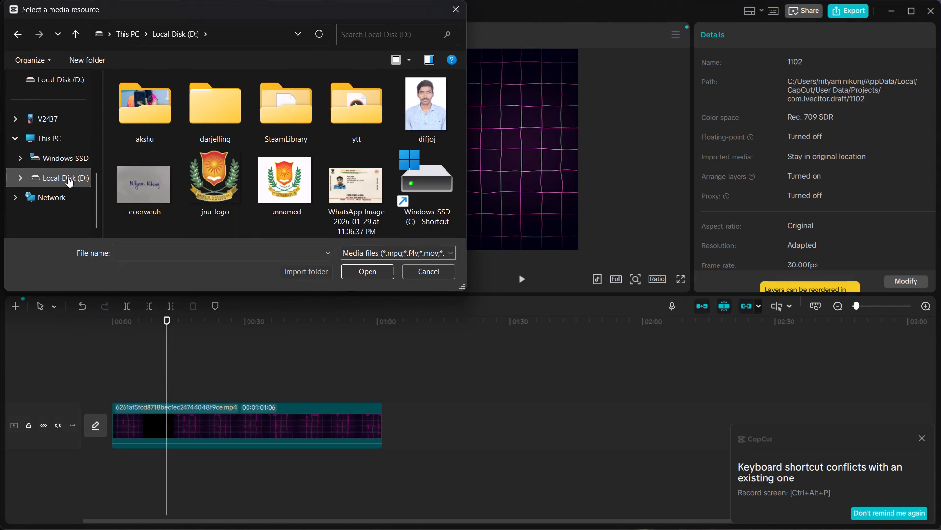
double_click(343, 116)
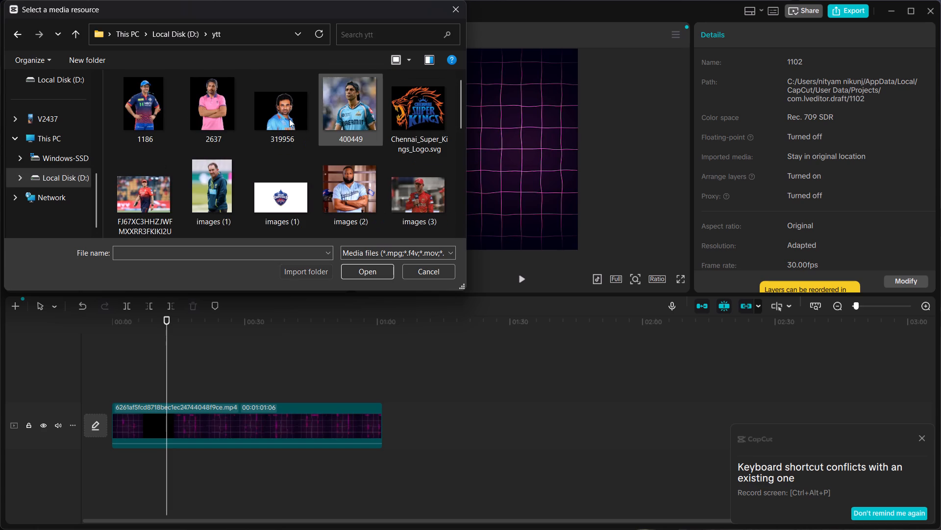
left_click(289, 119)
scroll(289, 128, "down", 13)
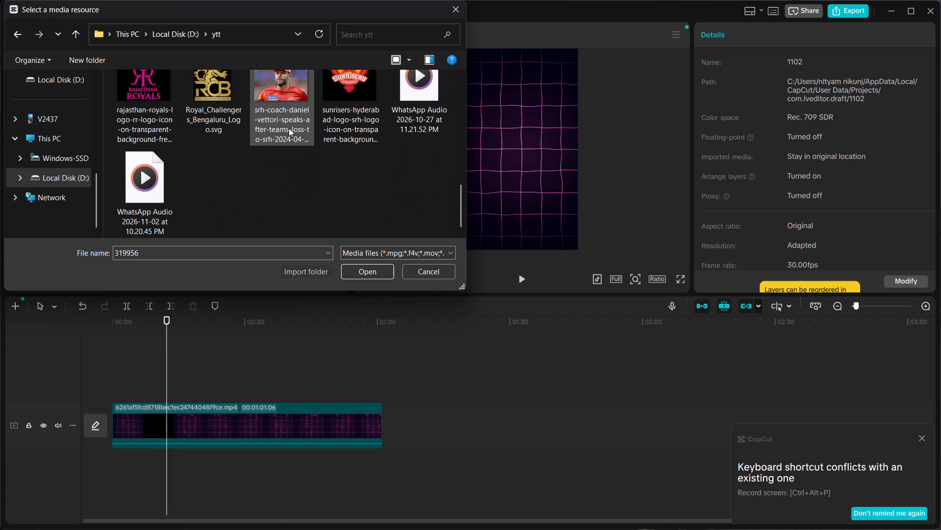
left_click(157, 204)
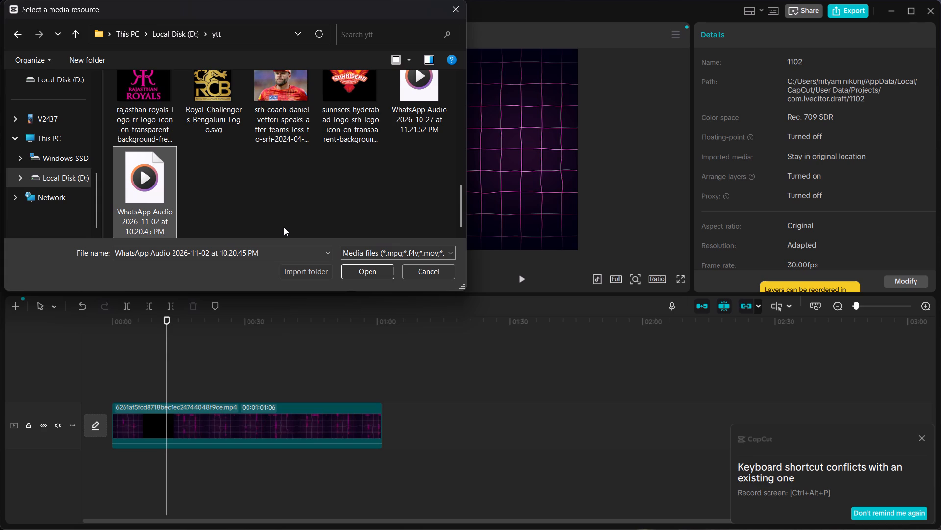
left_click(360, 273)
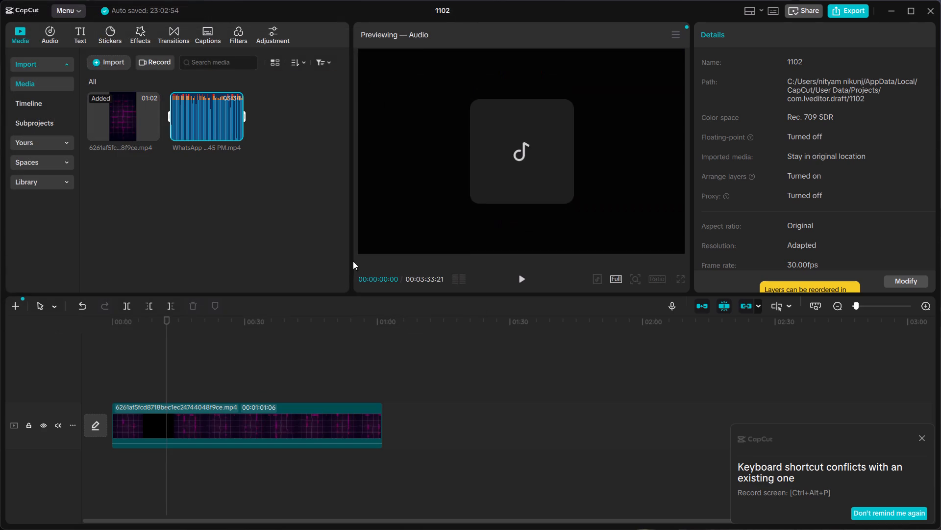
Place the WhatsApp recording on an audio track below the grid video, starting at 00:00, and dismiss the shortcut conflict notice.
left_click_drag(202, 123, 101, 475)
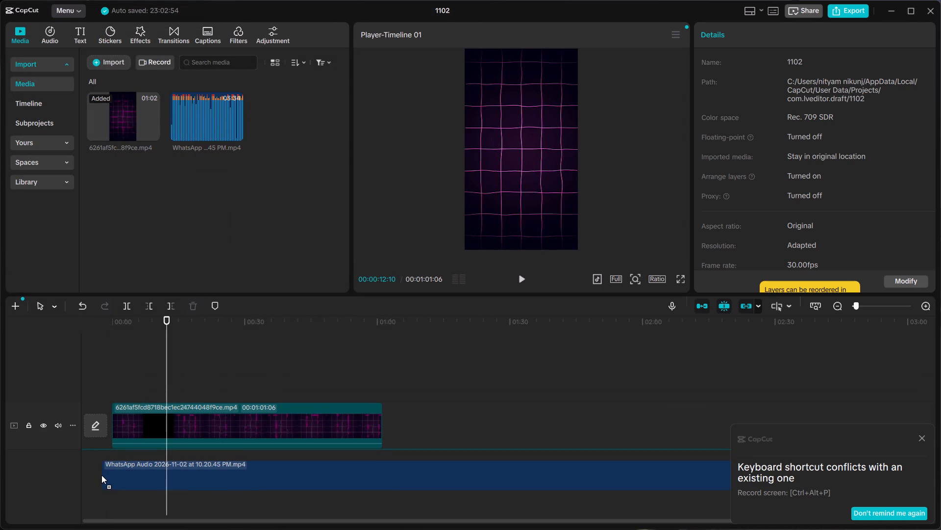
left_click_drag(101, 475, 101, 470)
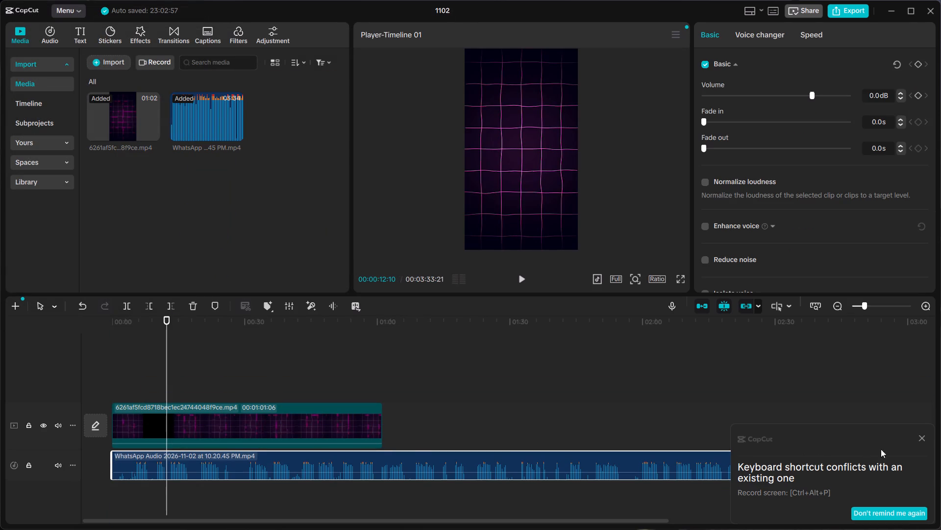
left_click(921, 440)
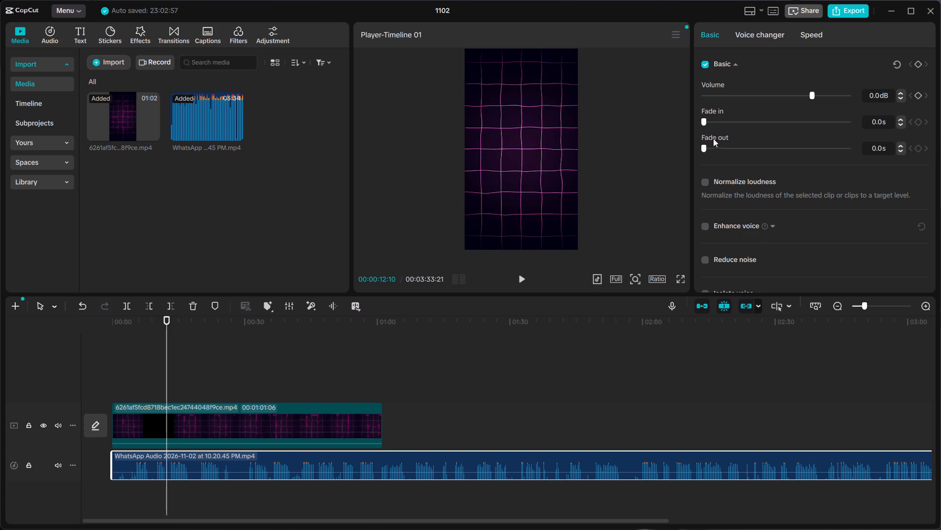
Try to normalize the WhatsApp recording's loudness, and enable Enhance voice and Reduce noise for it.
left_click(704, 185)
left_click(703, 227)
scroll(703, 227, "down", 1)
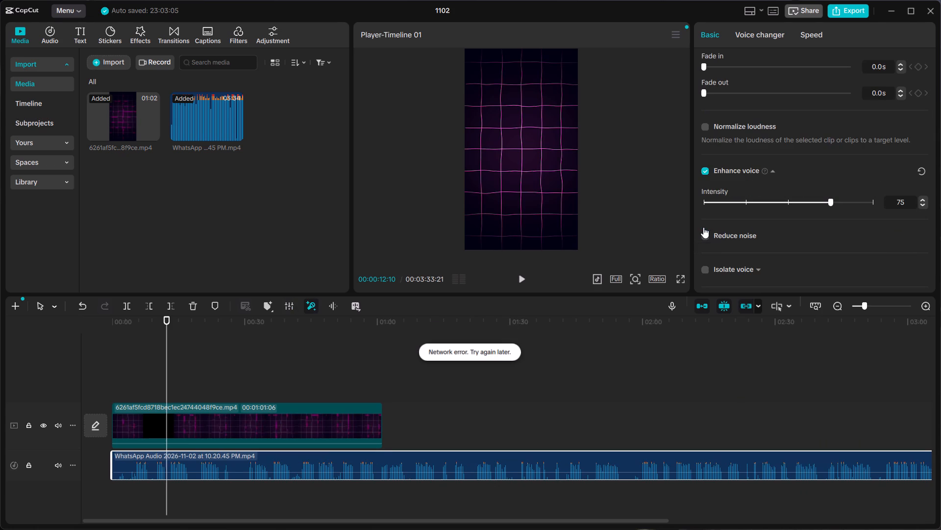
left_click(702, 237)
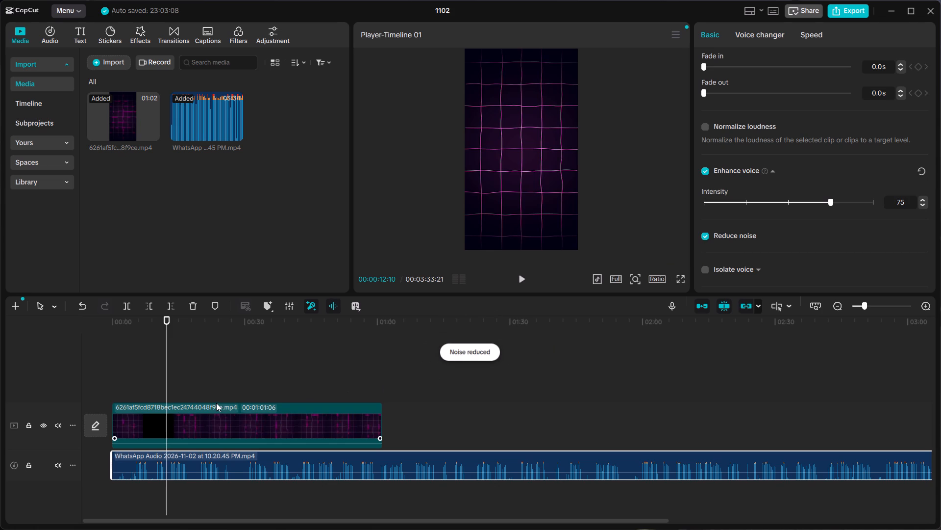
Deselect the audio clip and move the playhead to 00:00:21:00 on the timeline.
left_click(205, 377)
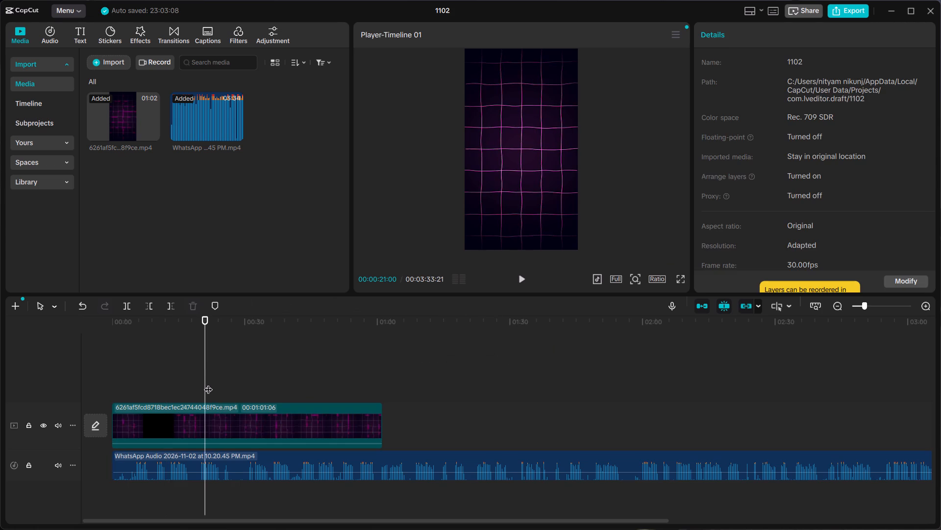
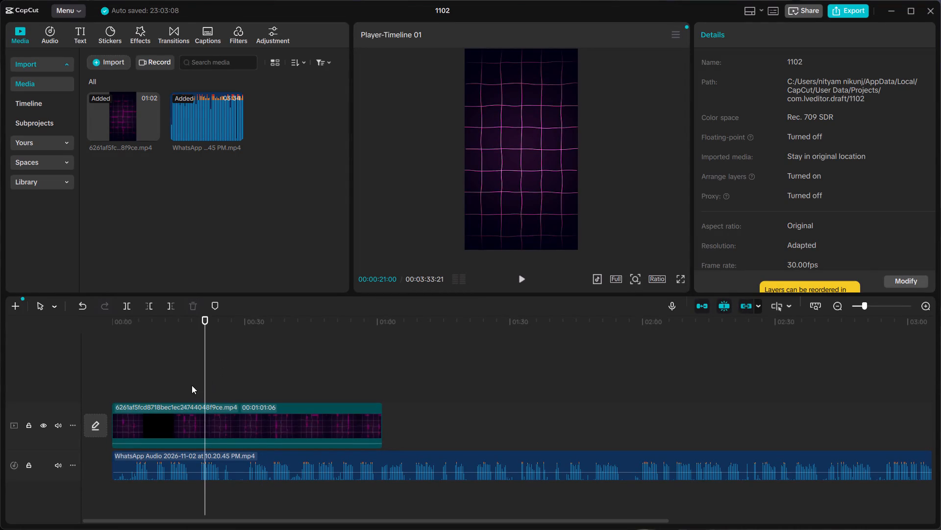
Listen to the opening of the voice recording from about 4 seconds.
scroll(195, 392, "up", 10, "ctrl")
scroll(207, 405, "right", 5)
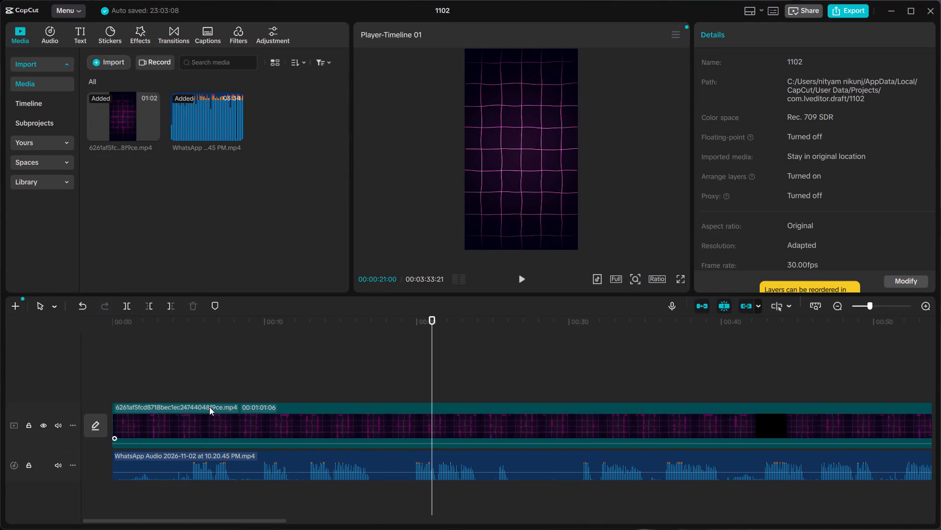
left_click(206, 369)
left_click_drag(183, 374, 174, 374)
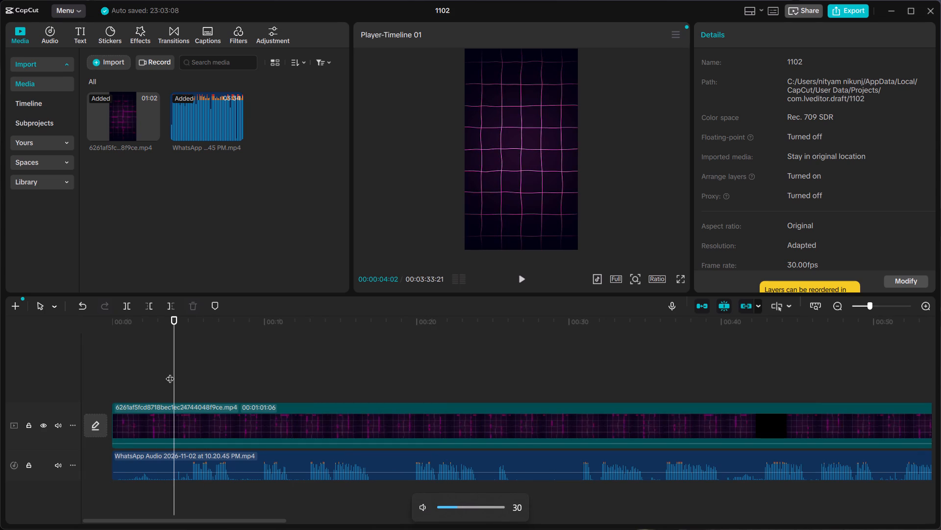
key("space")
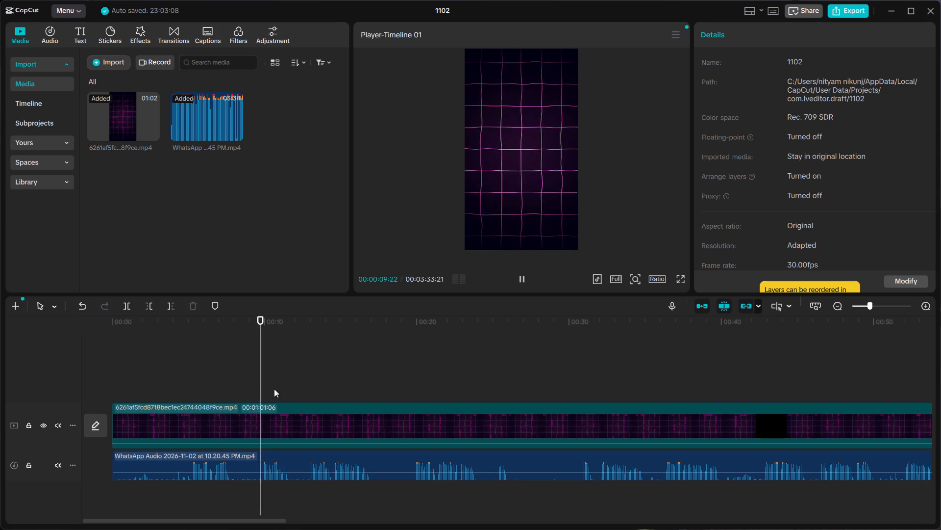
left_click(305, 376)
key("space")
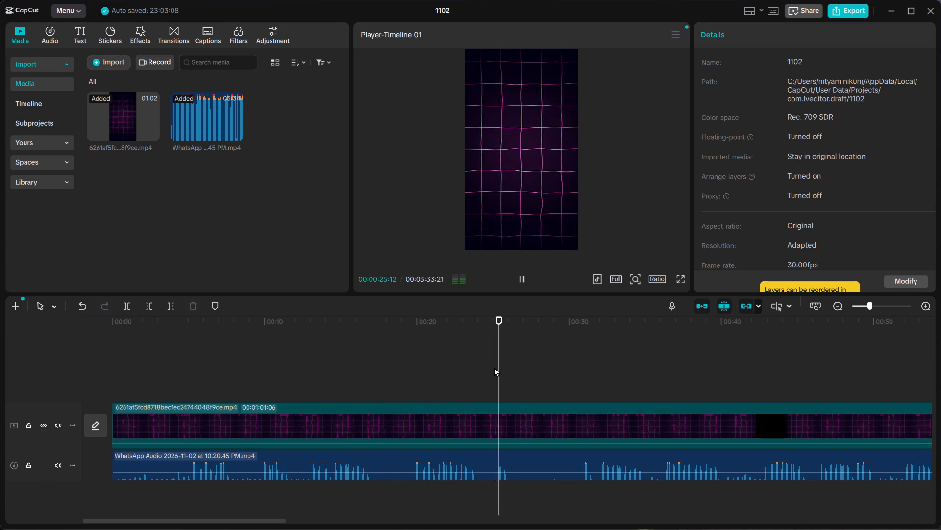
Stop playback and trim off the part of the WhatsApp audio clip before 00:00:19:21.
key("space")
left_click(416, 368)
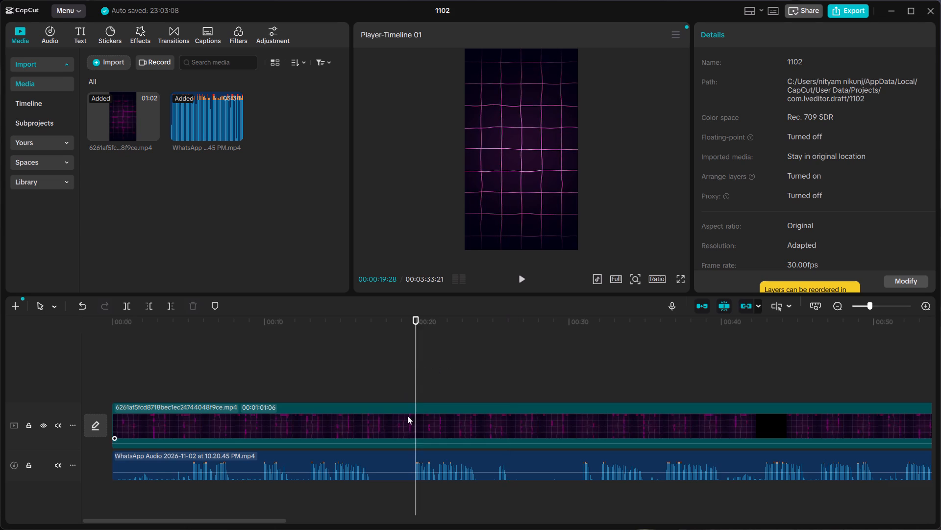
left_click(407, 462)
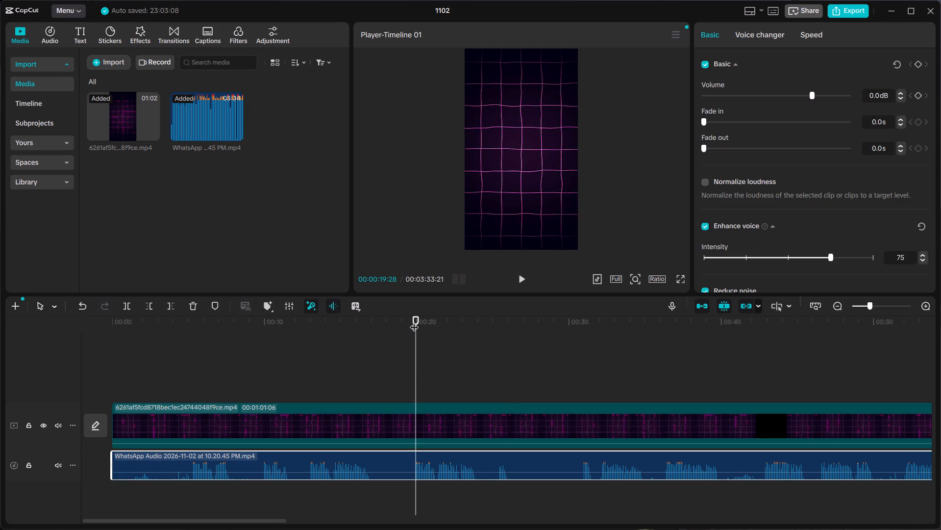
left_click(416, 318)
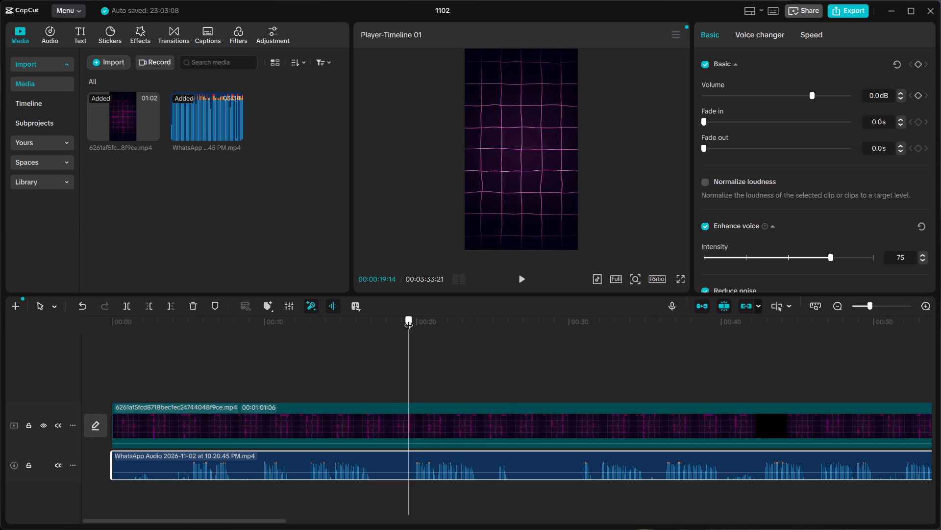
left_click(147, 303)
Move the trimmed WhatsApp audio clip back to the start of the timeline, beneath the grid video.
left_click_drag(495, 451, 292, 443)
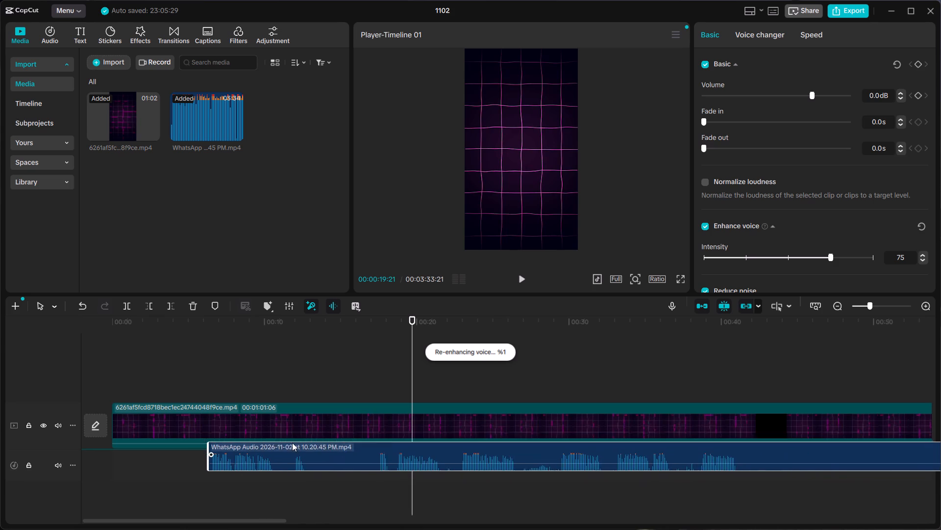
left_click_drag(292, 443, 201, 452)
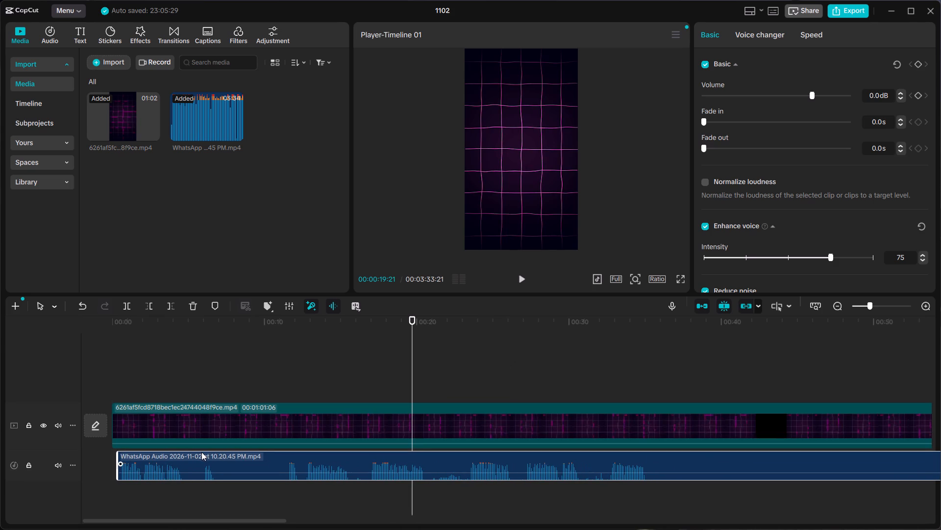
left_click_drag(201, 452, 198, 452)
Listen to the trimmed recording's opening and split the audio clip at 00:00:04:09, after the first spoken phrases.
scroll(213, 450, "up", 7, "ctrl")
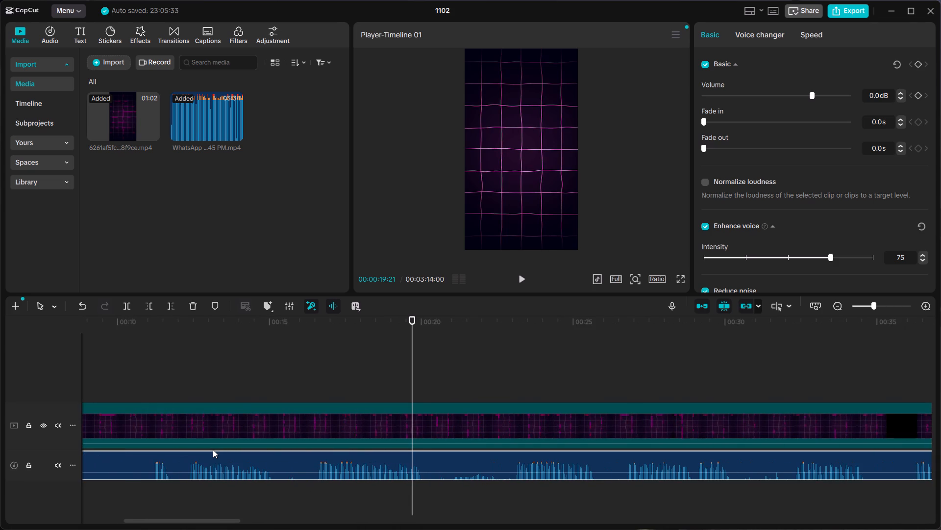
scroll(213, 450, "right", 5)
left_click(156, 395)
left_click(123, 362)
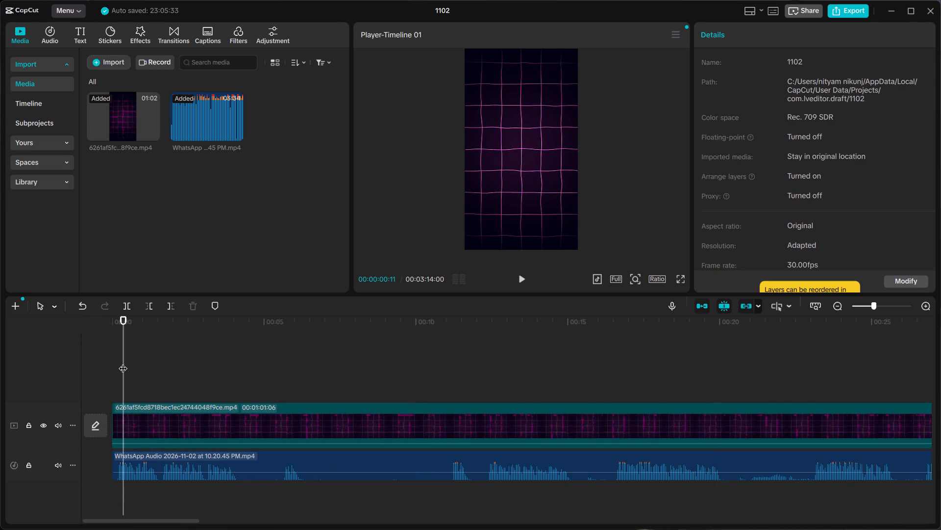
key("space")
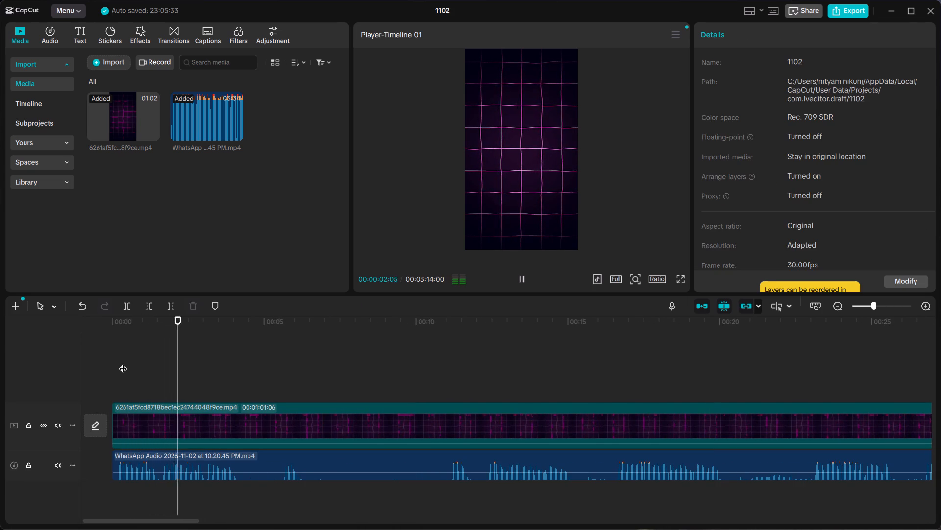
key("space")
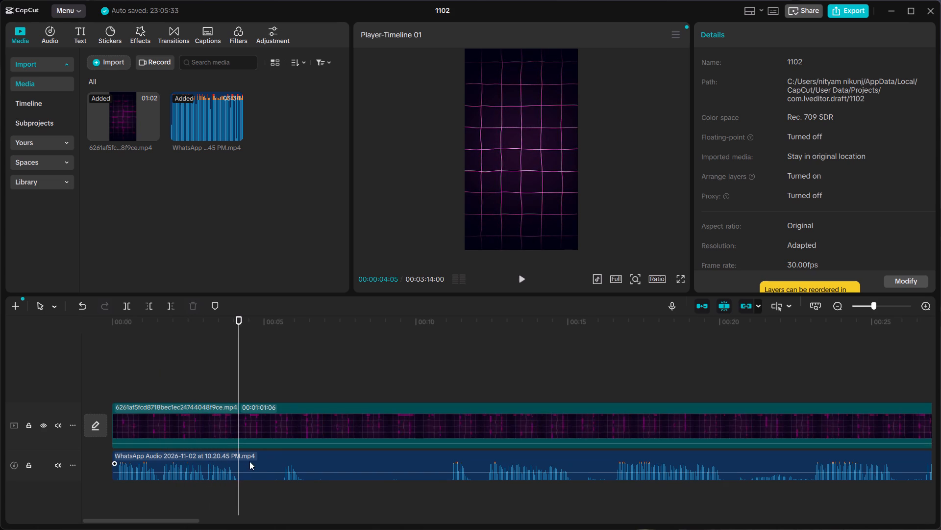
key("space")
left_click(211, 370)
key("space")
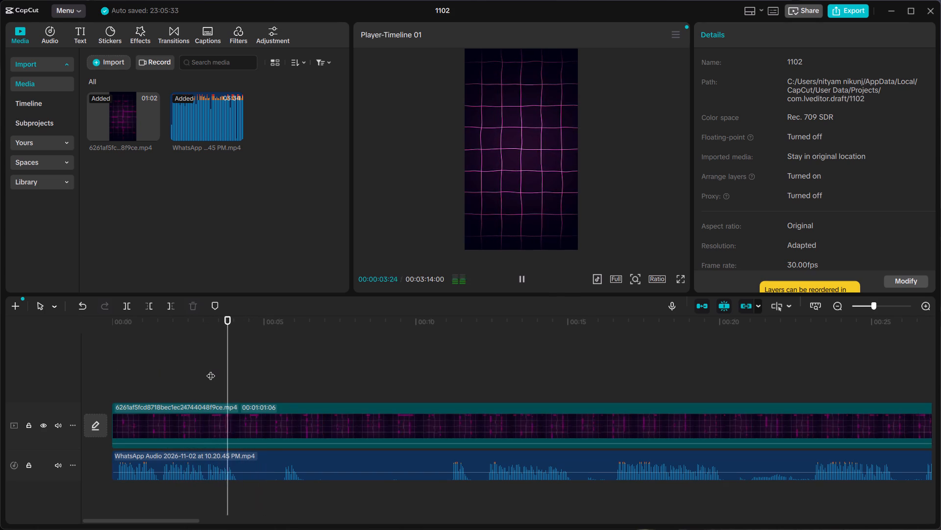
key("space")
left_click(248, 460)
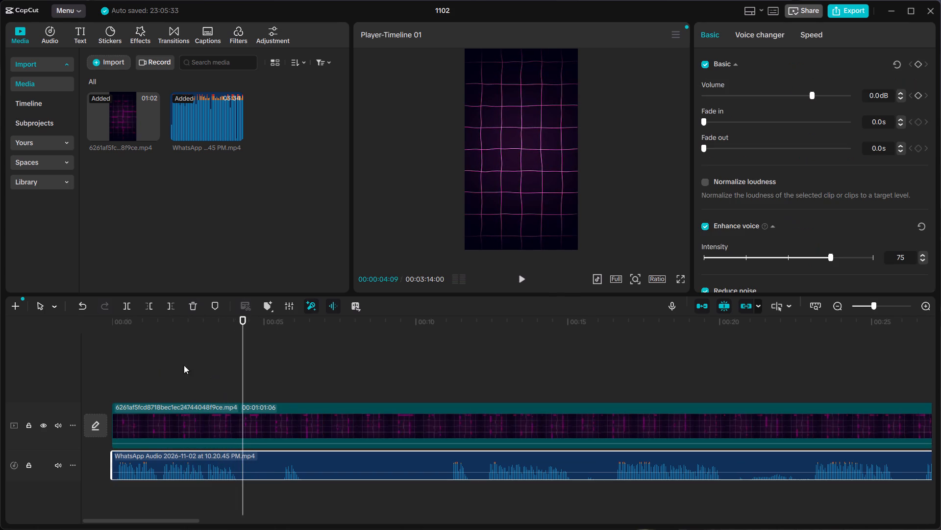
left_click(127, 306)
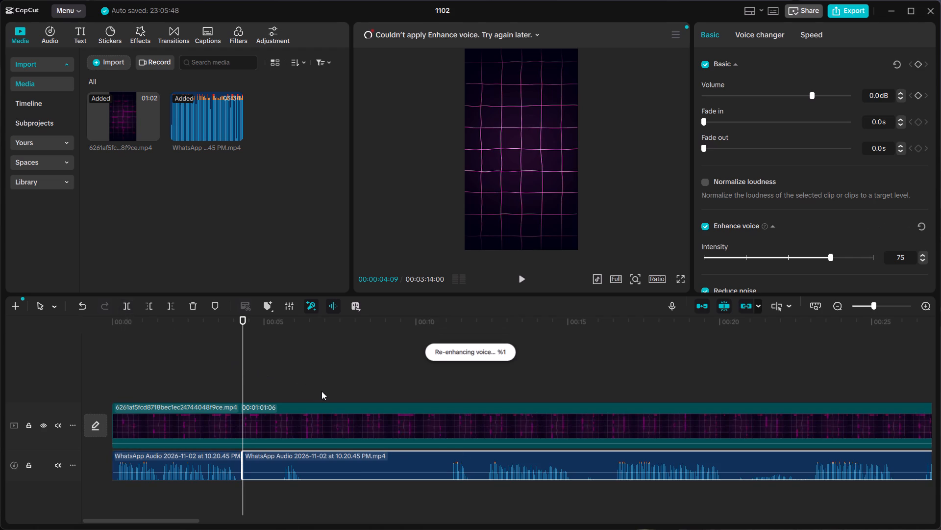
Listen to the second audio piece from about 5 seconds, just after the split.
left_click(278, 386)
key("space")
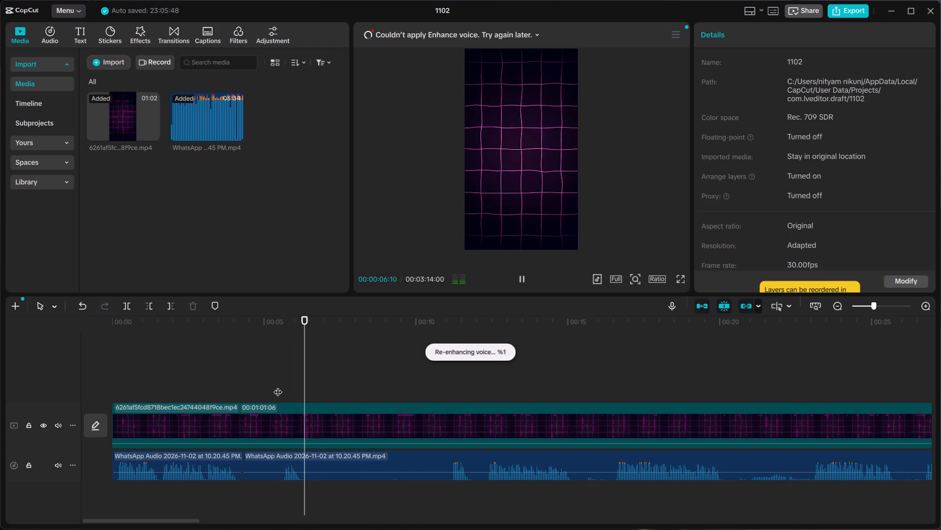
Review the second voice clip and trim away its portion before 00:00:16:17.
left_click(505, 414)
left_click(486, 390)
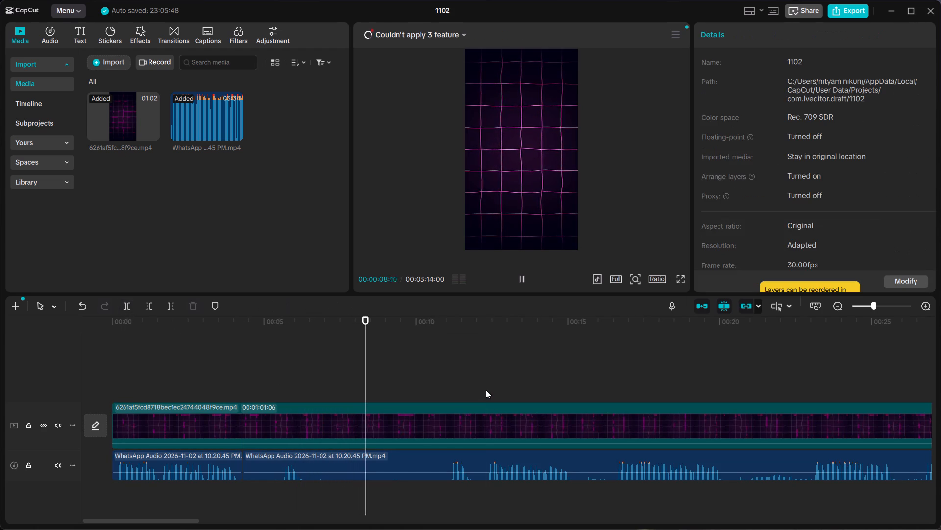
key("space")
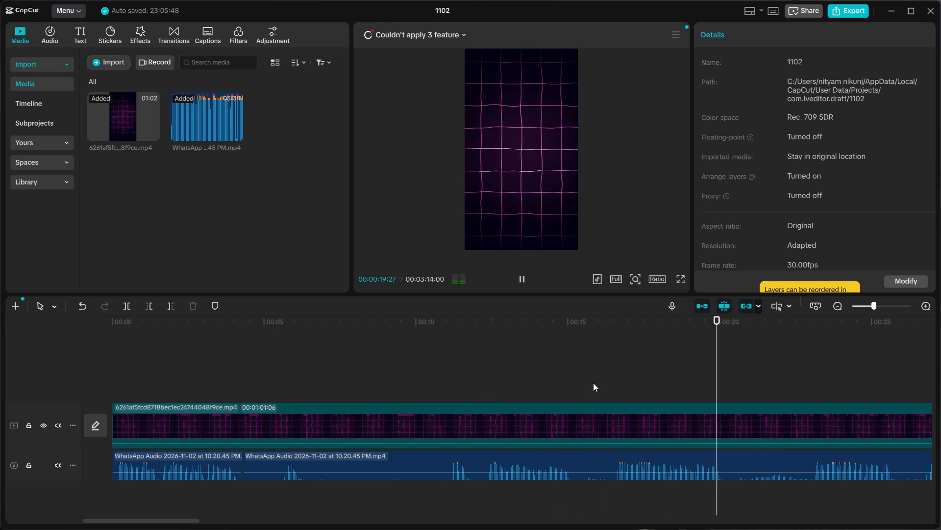
scroll(725, 408, "left", 3)
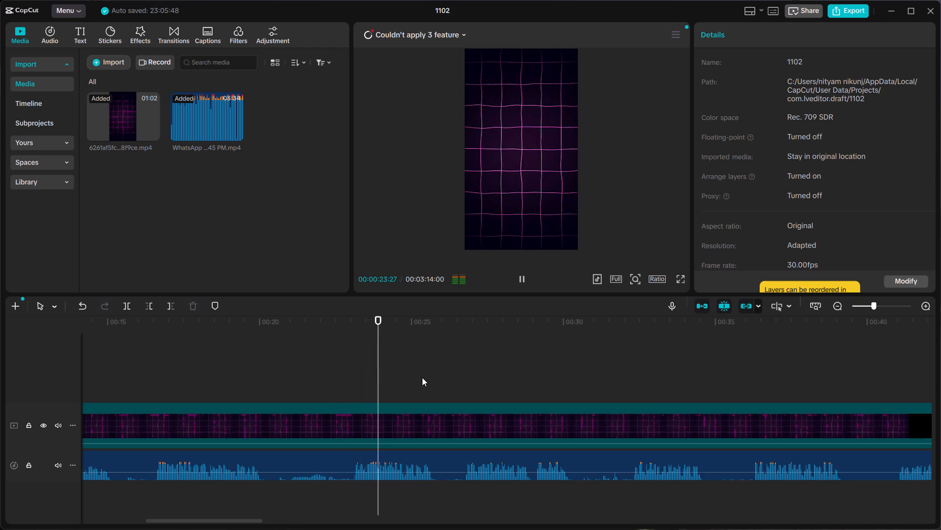
key("space")
scroll(373, 378, "right", 1)
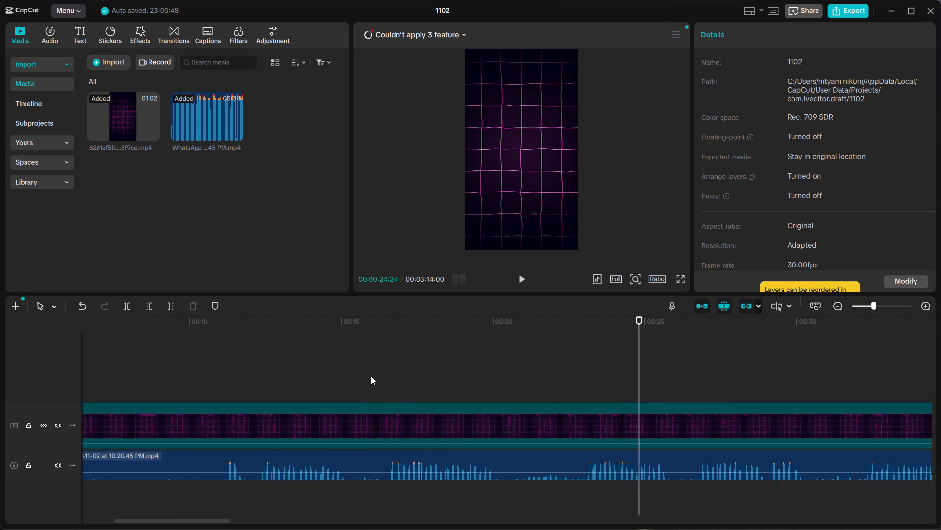
scroll(371, 376, "right", 1)
left_click(371, 376)
left_click(389, 372)
left_click(393, 373)
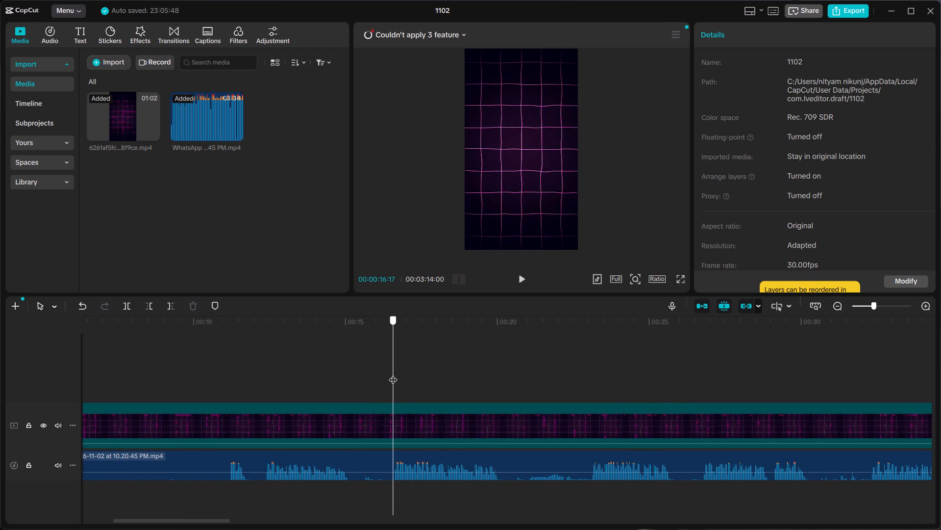
left_click(390, 370)
left_click(390, 370)
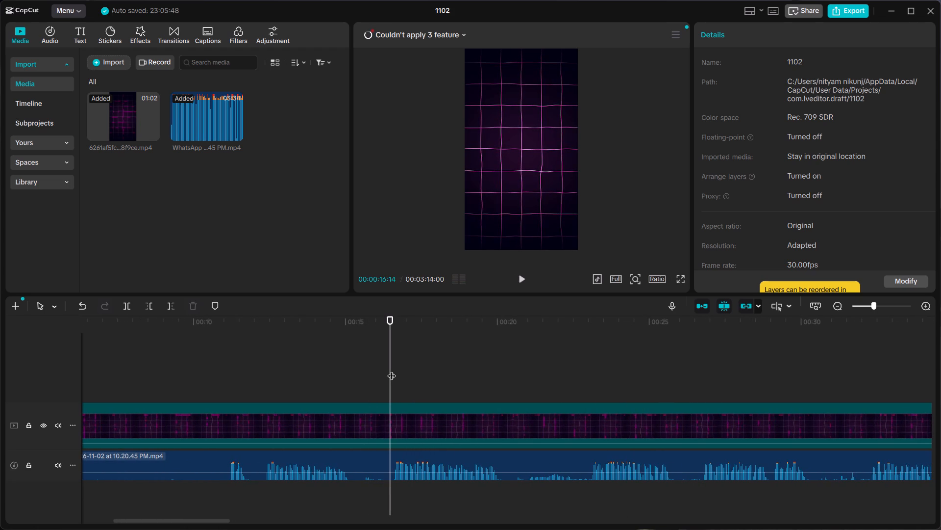
left_click(392, 370)
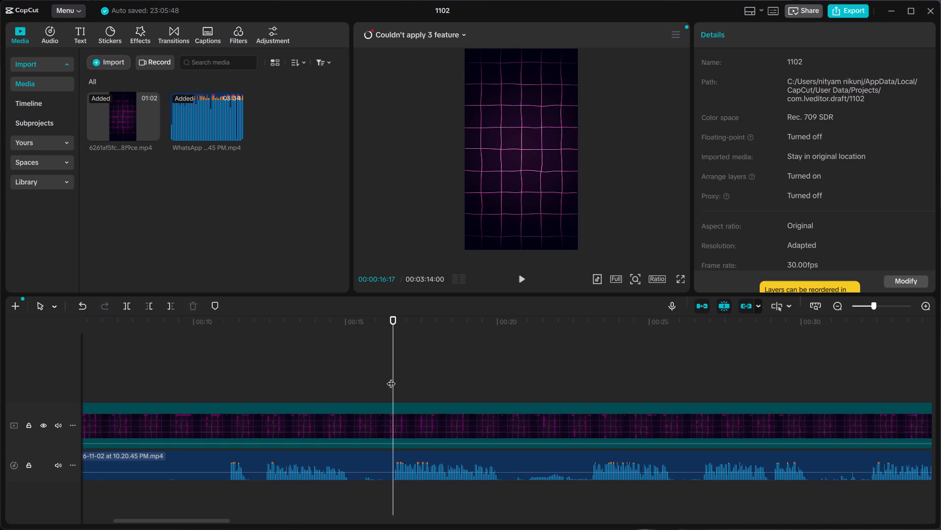
left_click(371, 456)
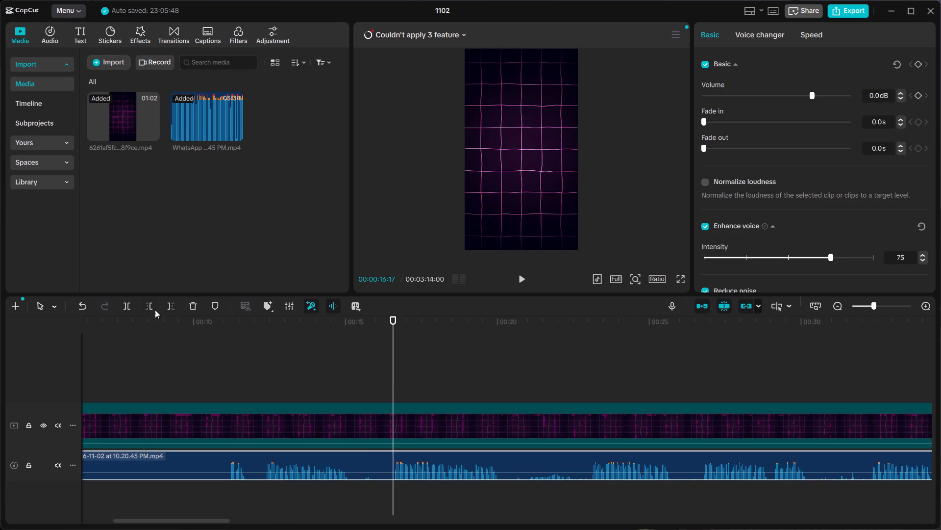
left_click(154, 311)
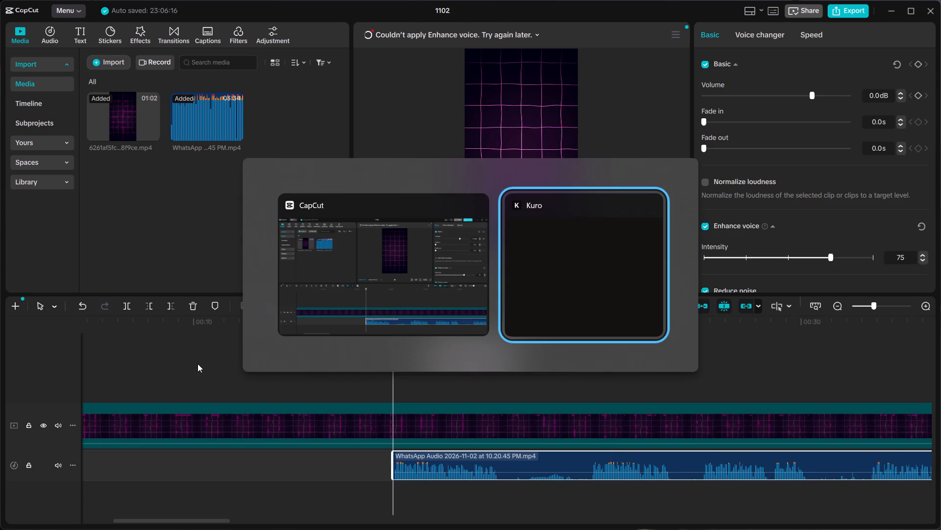
Move the trimmed voice clip earlier on its track to close the gap after the first voice clip.
scroll(198, 364, "right", 2)
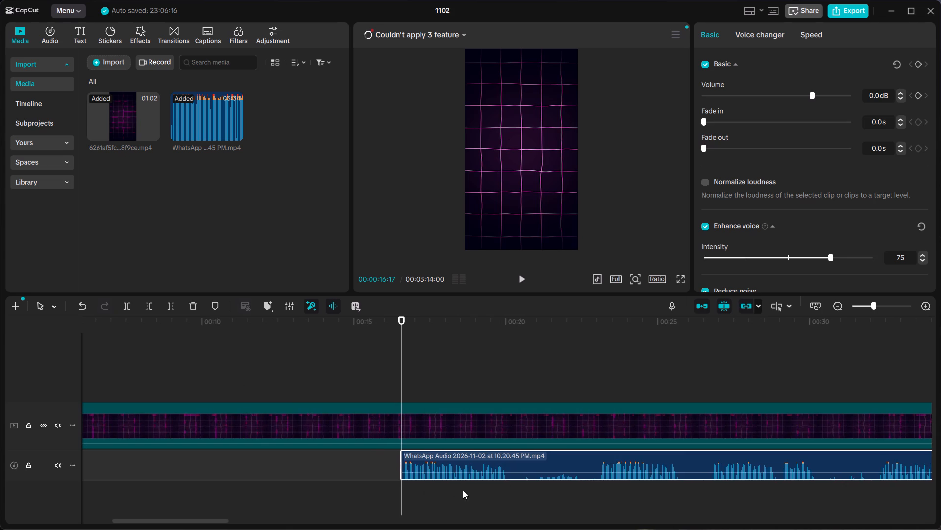
left_click_drag(520, 459, 198, 458)
scroll(214, 466, "right", 1)
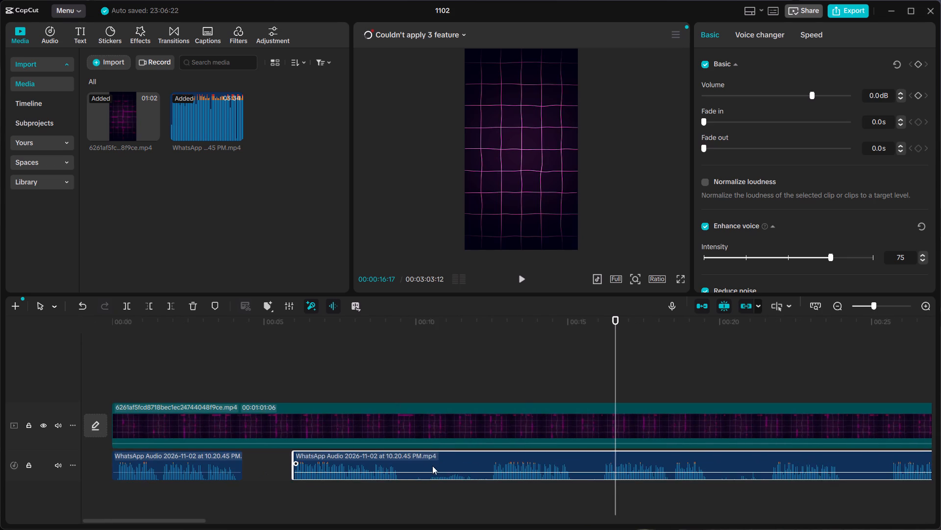
left_click_drag(440, 460, 392, 463)
Review the join between the first two voice clips and shorten the first clip's end to about 4.1 seconds.
left_click(143, 350)
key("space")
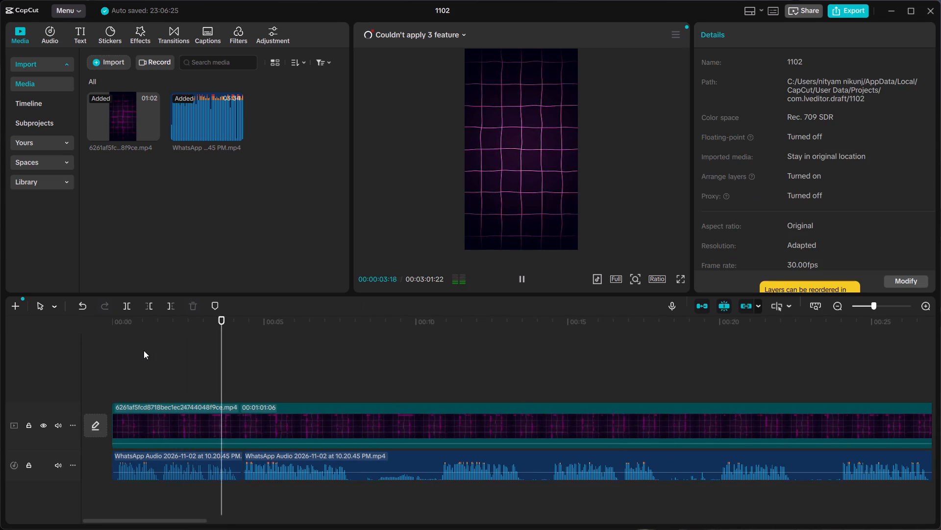
scroll(212, 386, "up", 9, "ctrl")
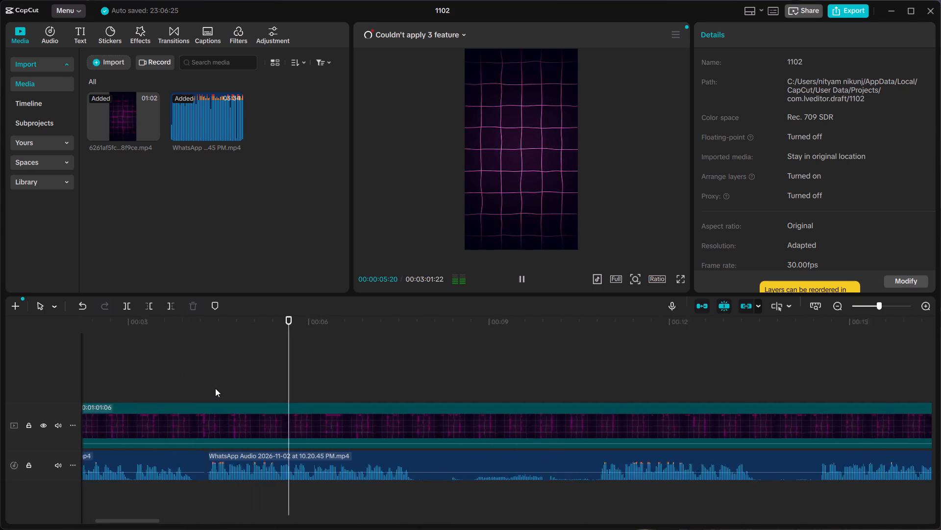
scroll(215, 388, "up", 3, "ctrl")
scroll(215, 388, "right", 1)
left_click(307, 374)
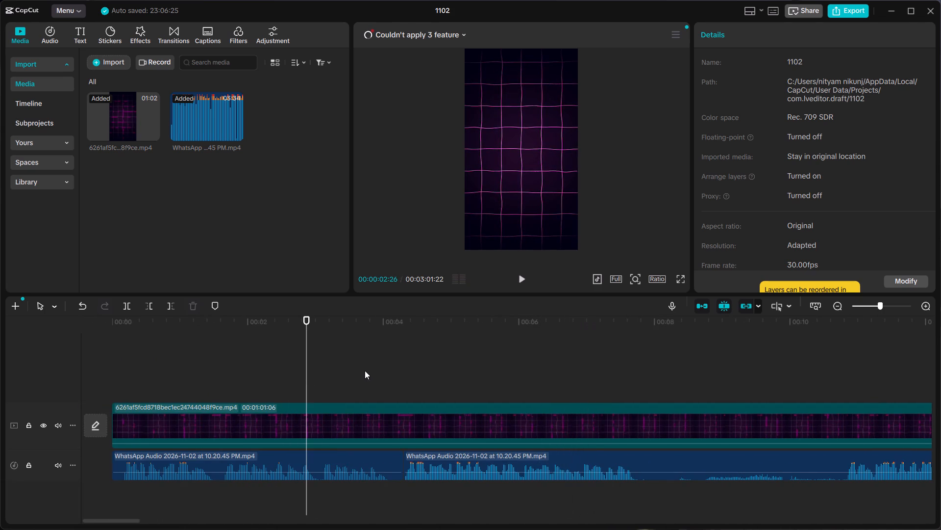
left_click(372, 358)
left_click(395, 459)
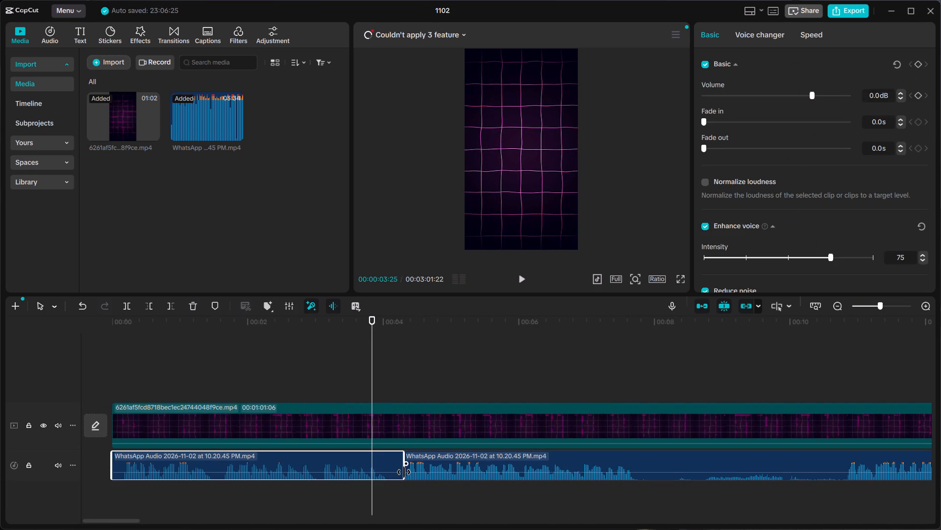
left_click_drag(404, 472, 391, 473)
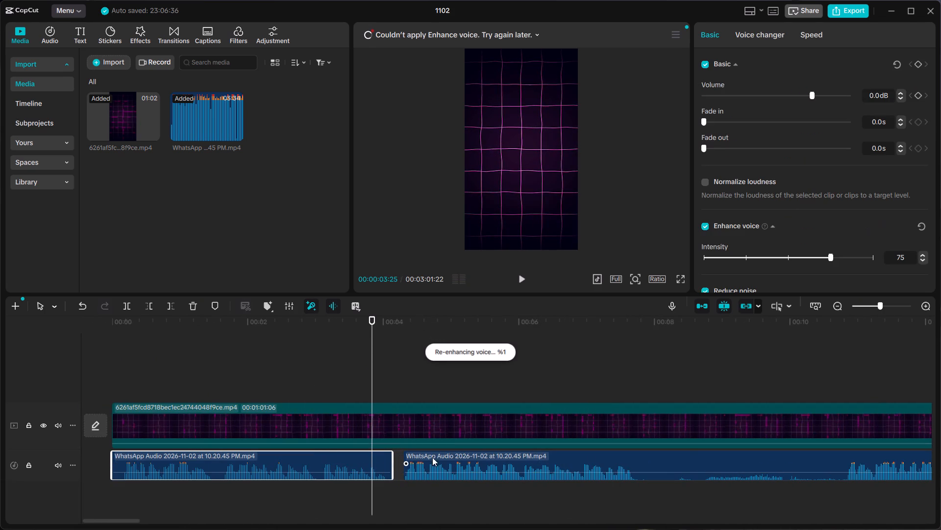
Move the second voice clip earlier on its track to close the gap after the shortened first clip.
left_click(433, 451)
left_click_drag(433, 453, 423, 453)
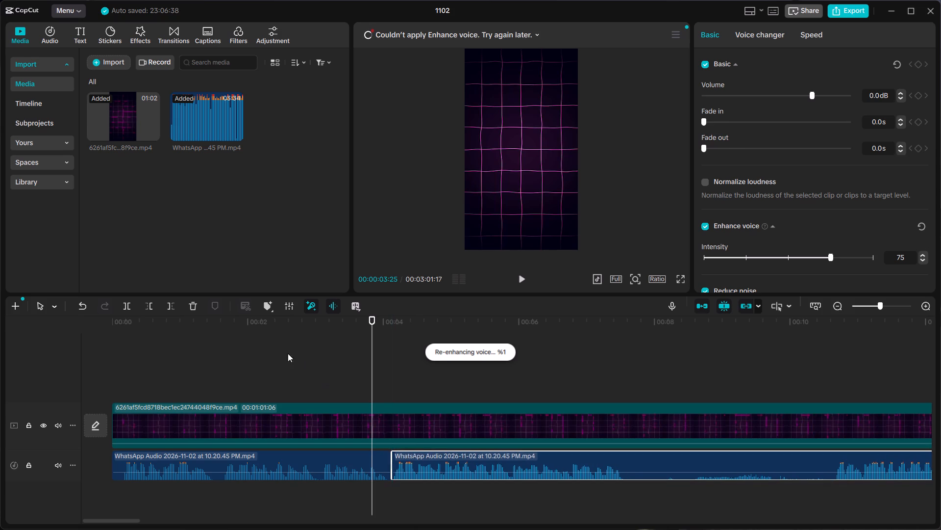
Listen through the opening of the second voice clip and split it at 00:00:07:22, after the first phrase.
left_click(288, 353)
left_click(229, 357)
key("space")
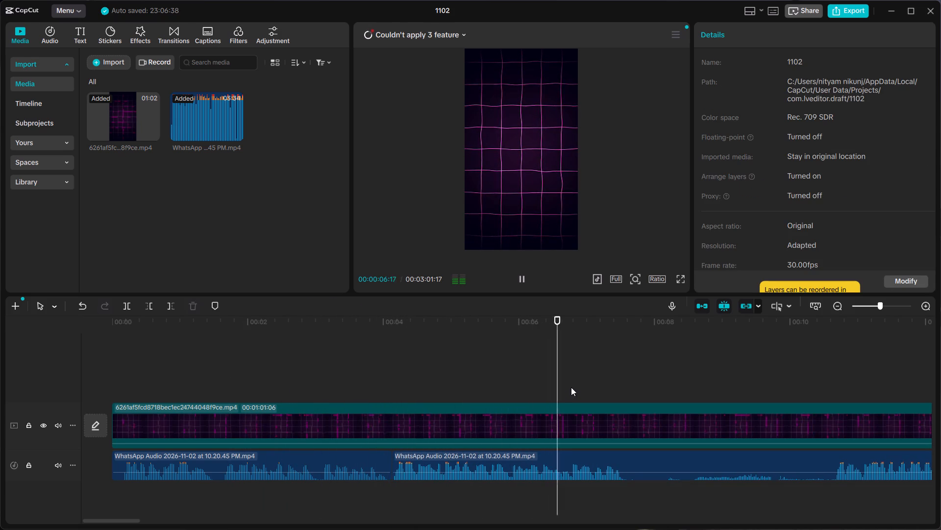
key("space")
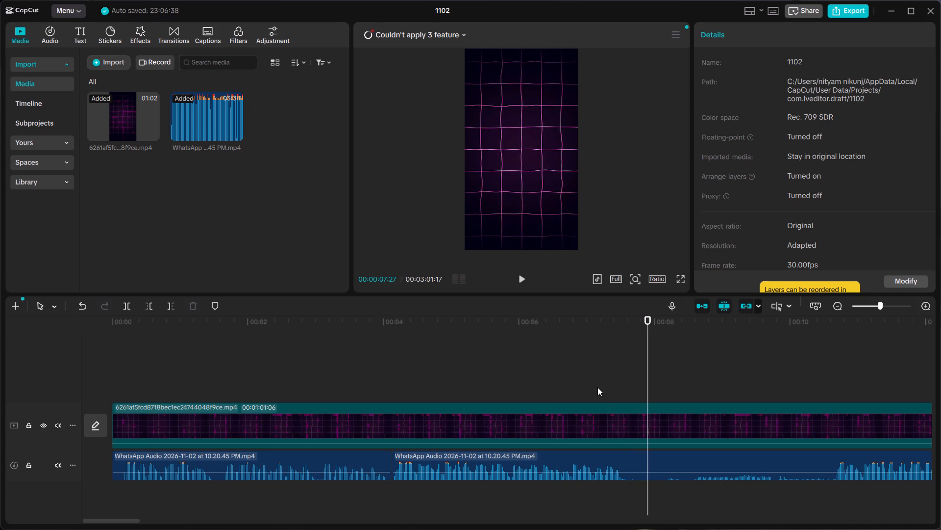
scroll(597, 387, "left", 1)
left_click(407, 387)
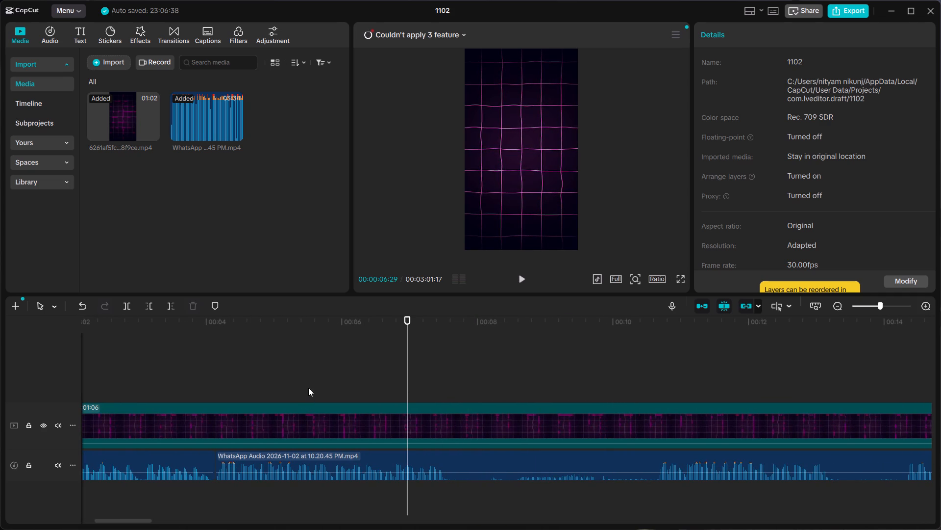
left_click(307, 378)
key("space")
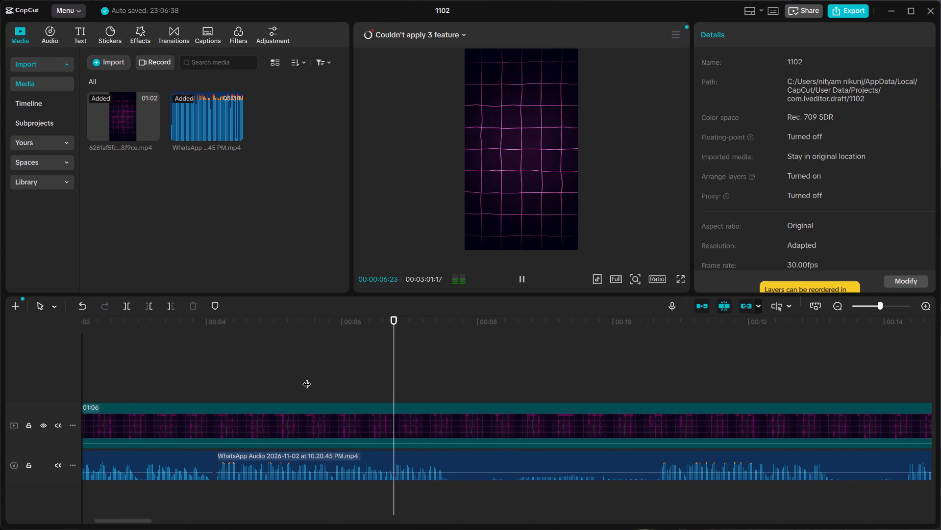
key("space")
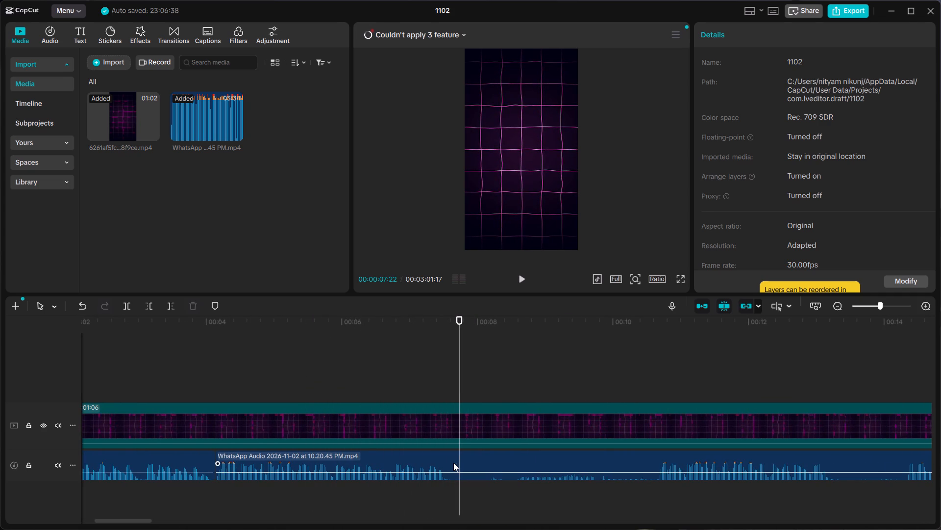
left_click(453, 463)
left_click(134, 303)
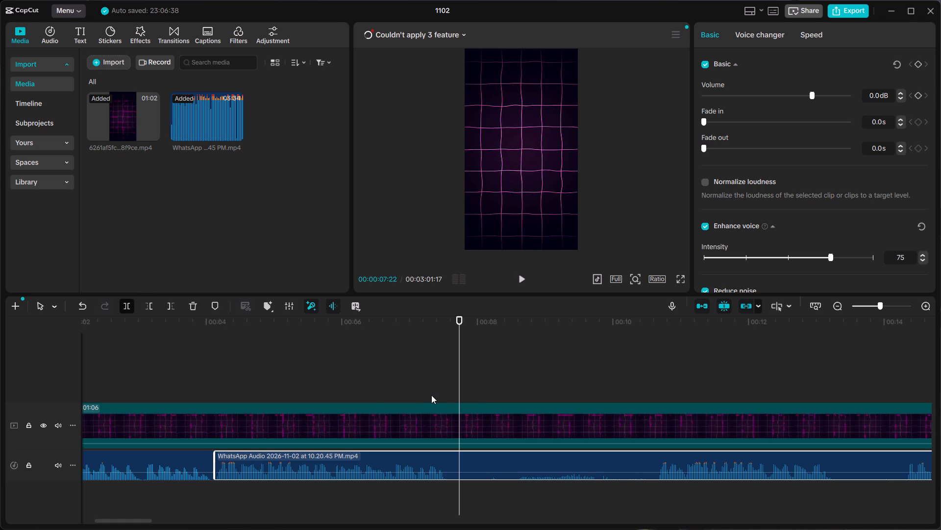
left_click(127, 306)
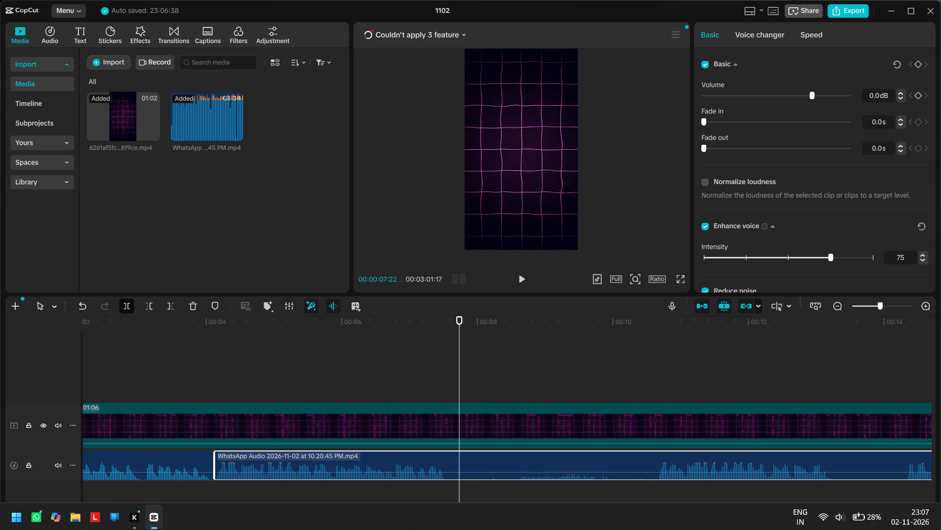
Listen through the voice recording after the split, from about 10 to 43 seconds, to locate the unwanted part.
left_click(431, 388)
left_click(370, 390)
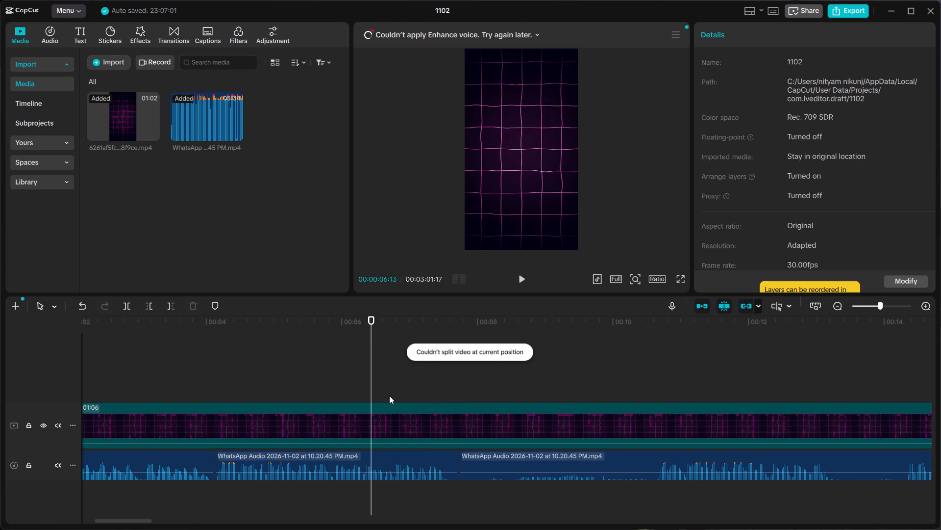
left_click(453, 397)
scroll(483, 397, "left", 1)
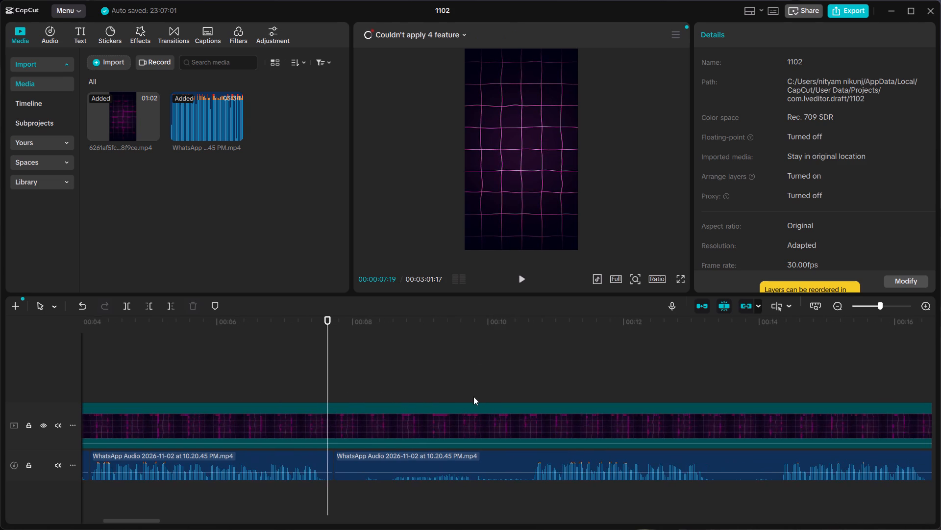
scroll(473, 397, "left", 1)
left_click(432, 397)
scroll(432, 397, "left", 1)
left_click(495, 389)
scroll(495, 389, "left", 1)
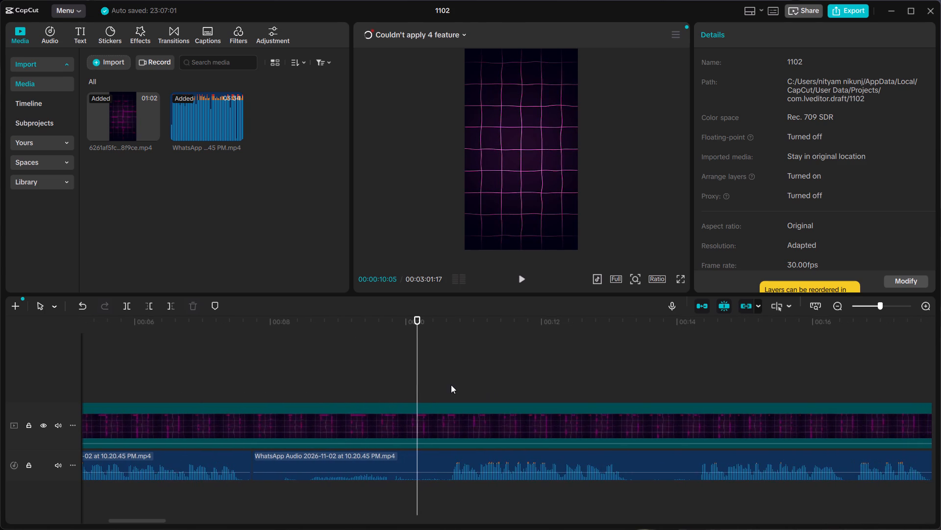
left_click(451, 385)
scroll(451, 385, "left", 1)
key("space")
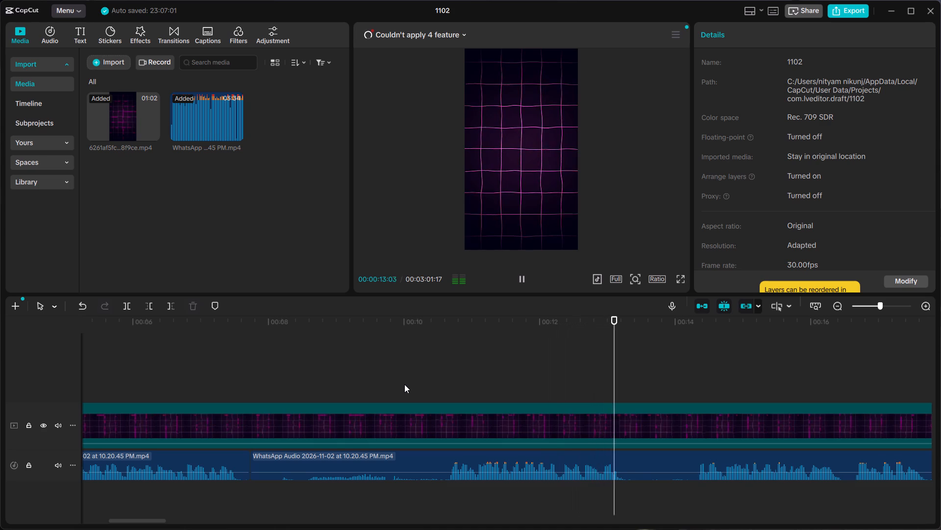
scroll(533, 405, "left", 3)
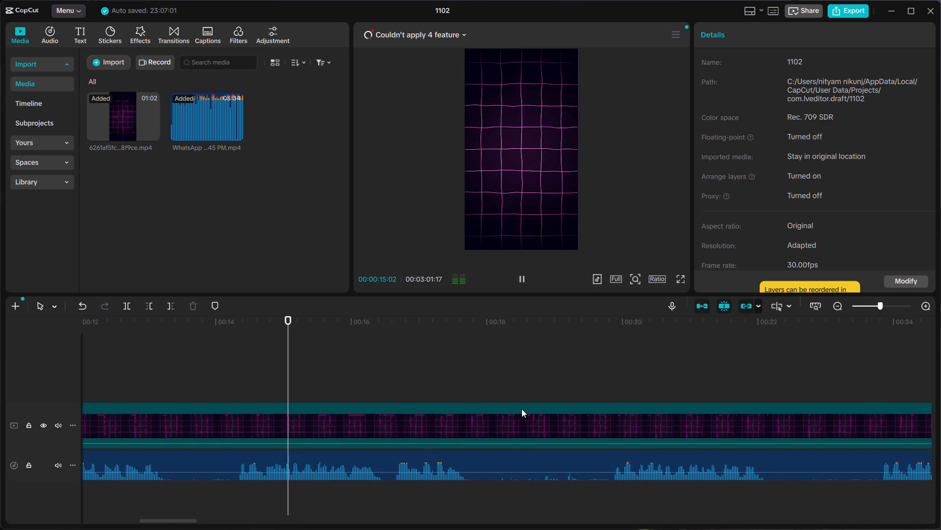
scroll(503, 411, "left", 1)
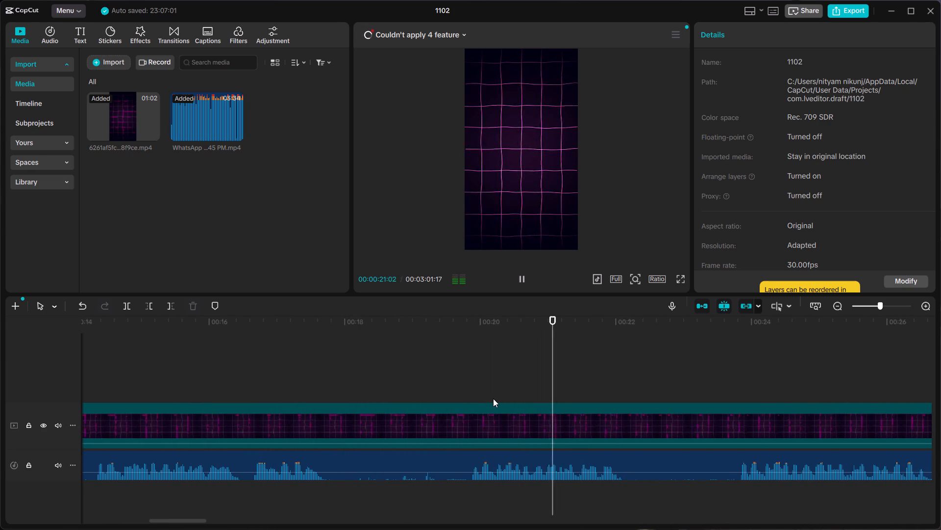
scroll(643, 399, "left", 1)
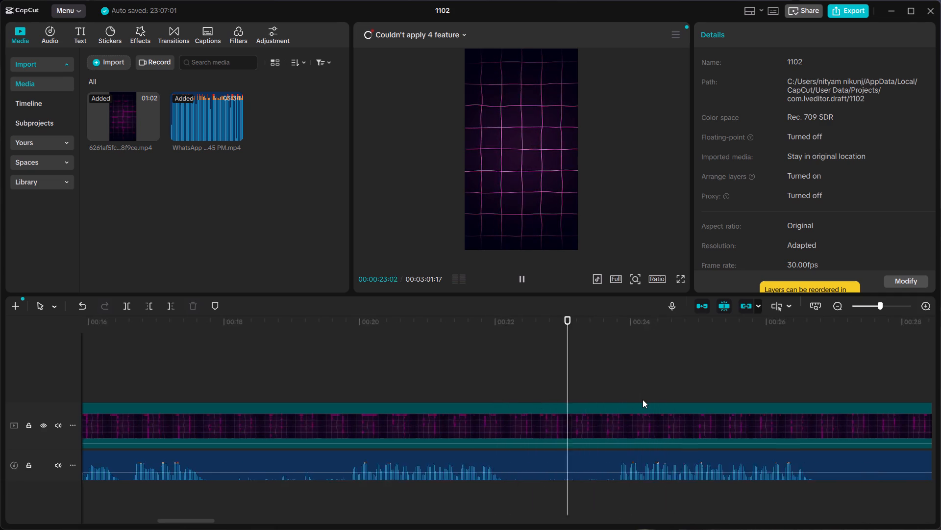
scroll(643, 399, "left", 1)
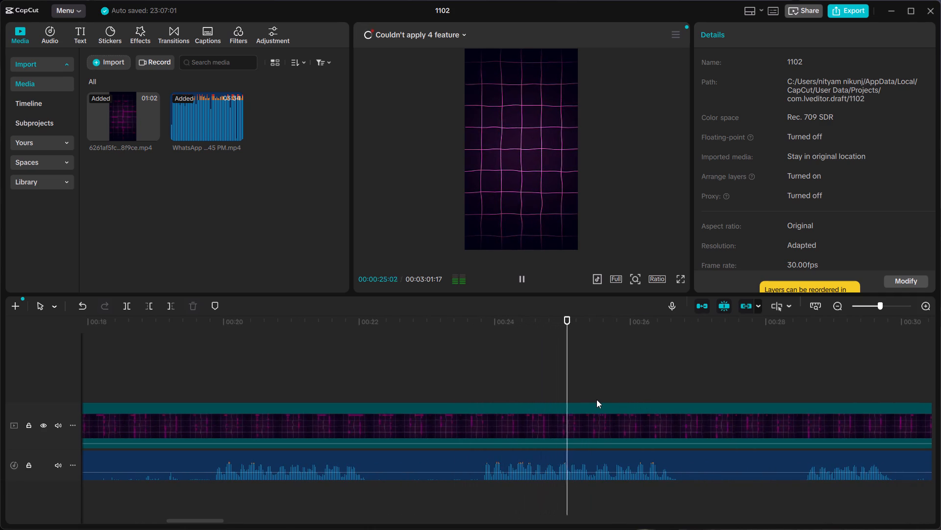
scroll(596, 399, "left", 1)
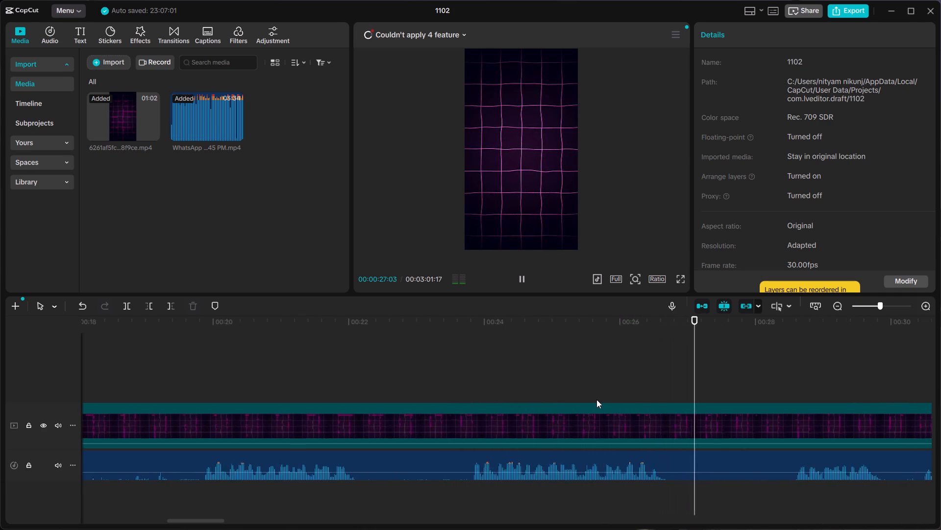
scroll(596, 399, "left", 1)
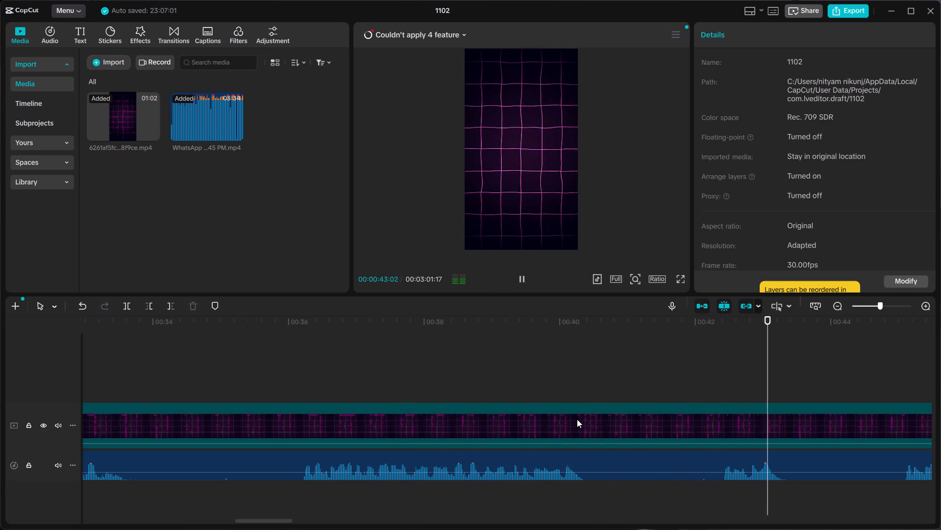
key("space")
Trim away the portion of the third voice clip before 00:00:36:04, just ahead of where speech resumes.
left_click(274, 375)
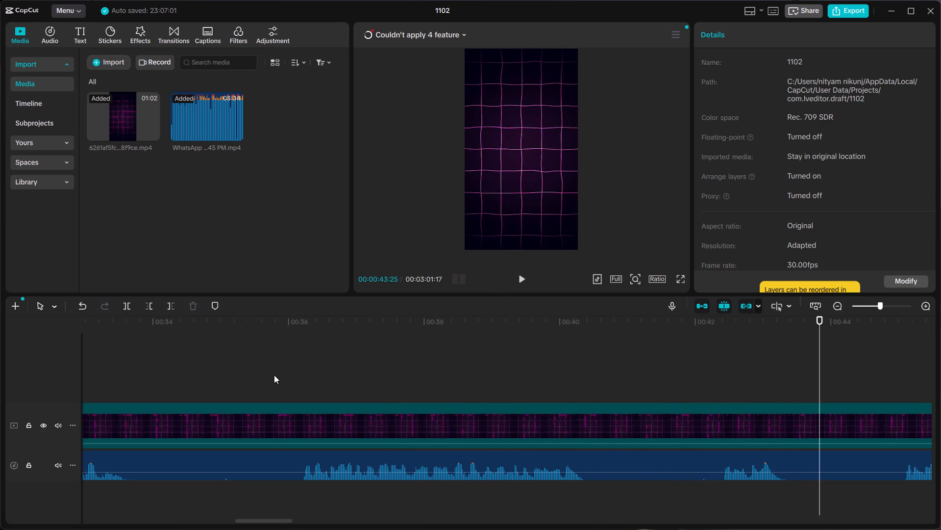
left_click(283, 458)
left_click(305, 365)
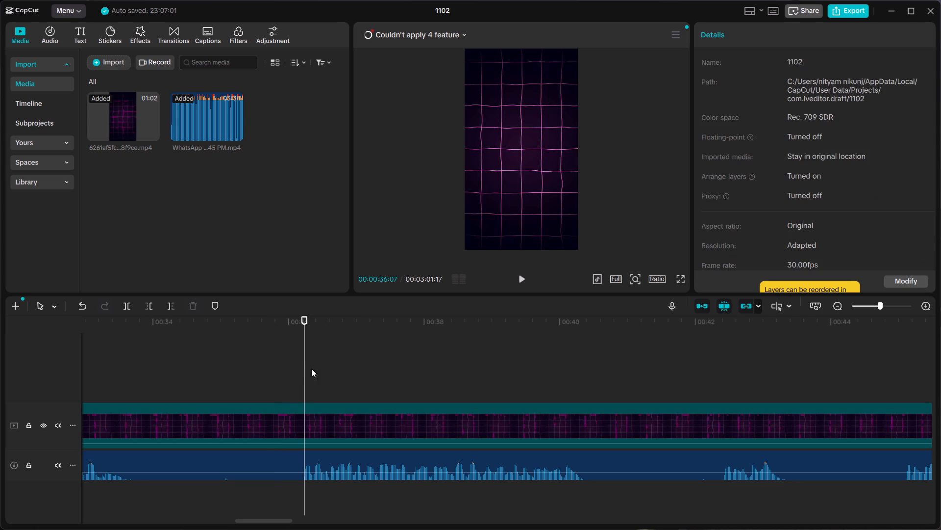
left_click(297, 369)
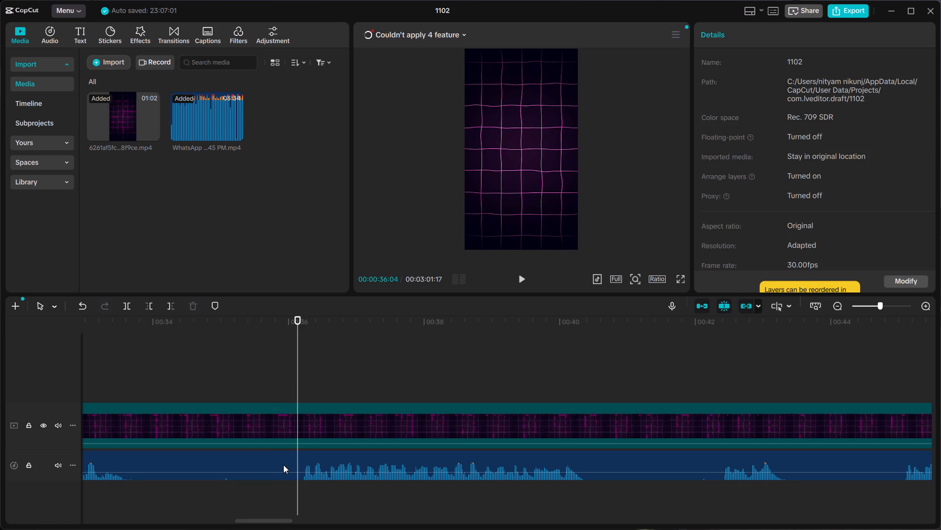
left_click(282, 469)
left_click(145, 302)
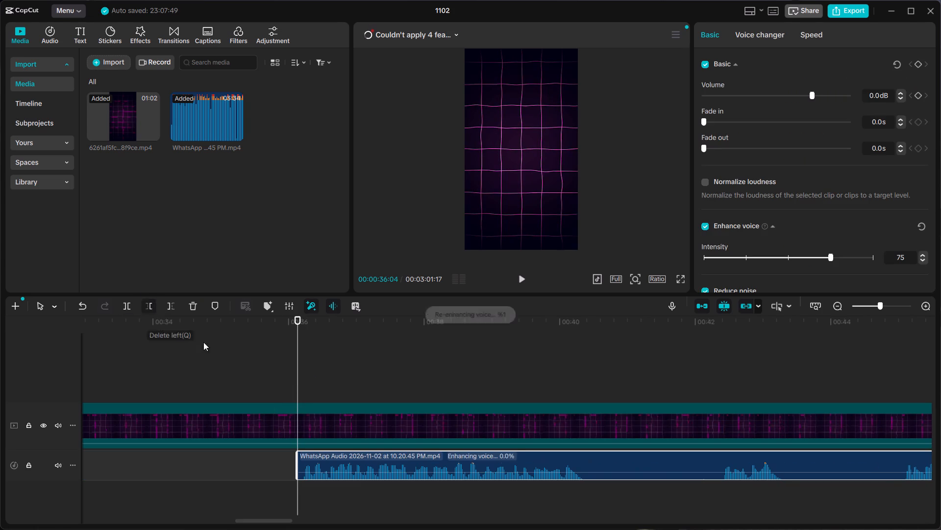
Move the trimmed third voice clip earlier on its track so it directly follows the second voice clip.
left_click_drag(637, 464, 61, 471)
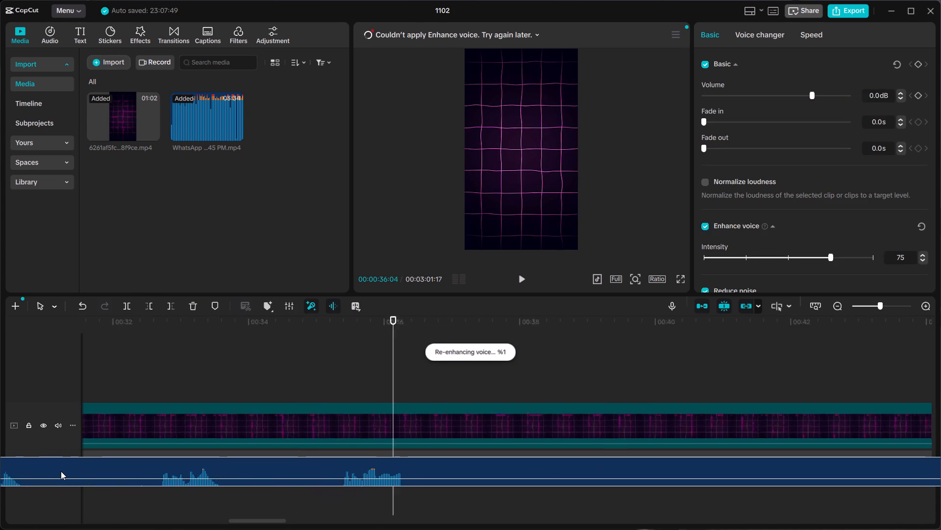
left_click_drag(61, 471, 58, 471)
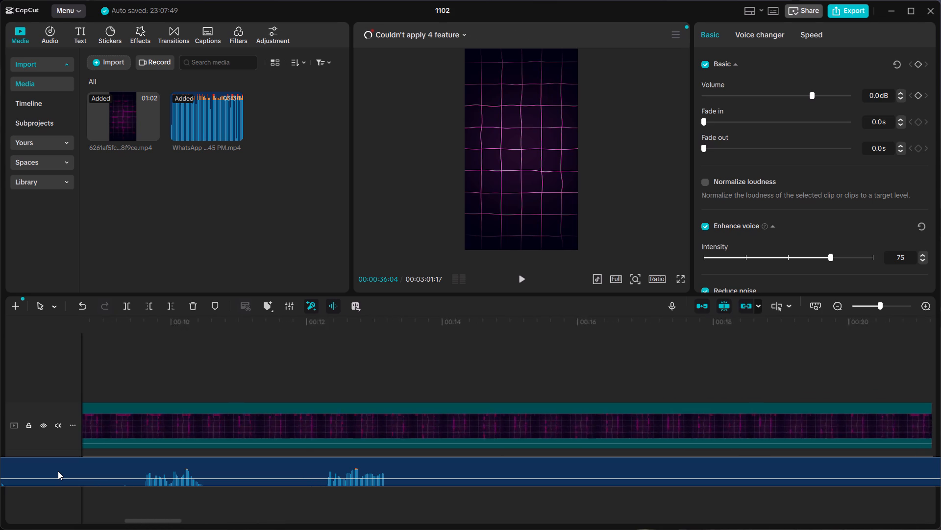
left_click_drag(58, 471, 874, 462)
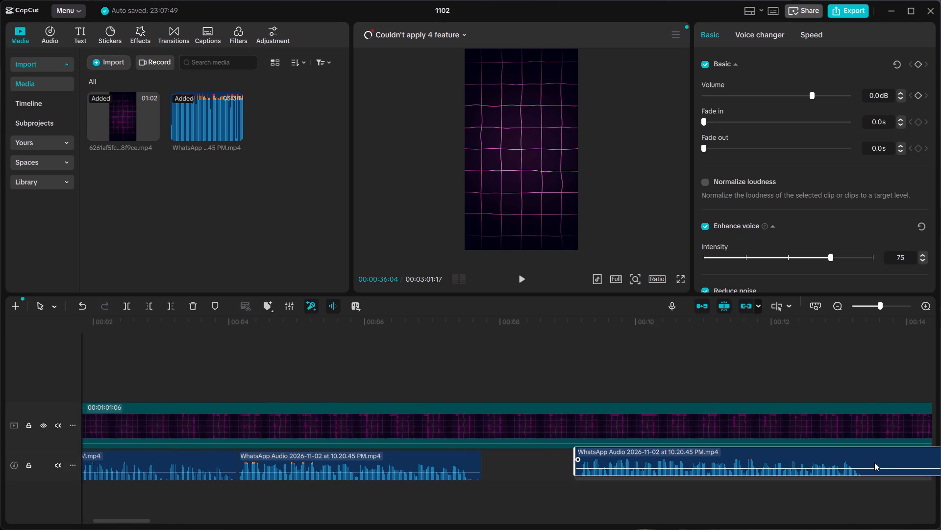
left_click_drag(874, 462, 822, 465)
Play back the join between the second and third voice clips, from 00:00:05:01 to about 12 seconds.
left_click(300, 376)
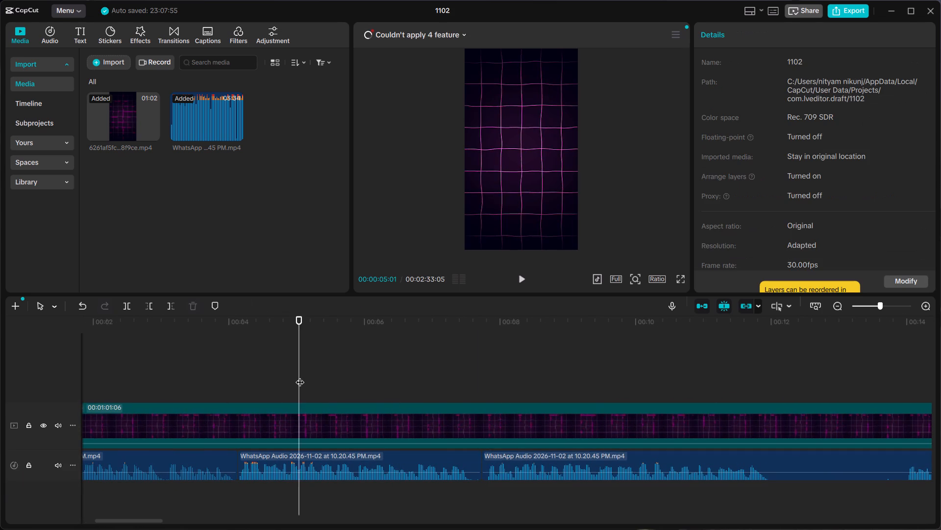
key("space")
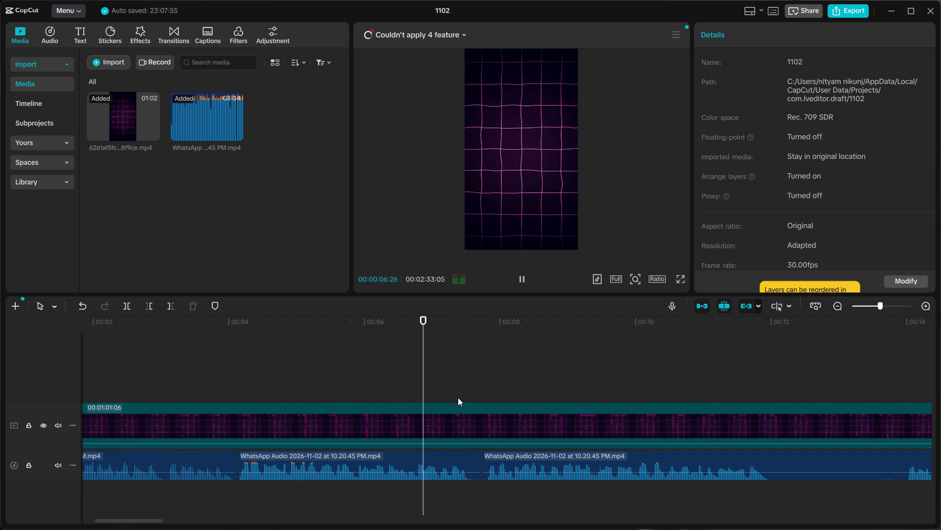
scroll(458, 397, "right", 1)
scroll(458, 397, "up", 1, "ctrl")
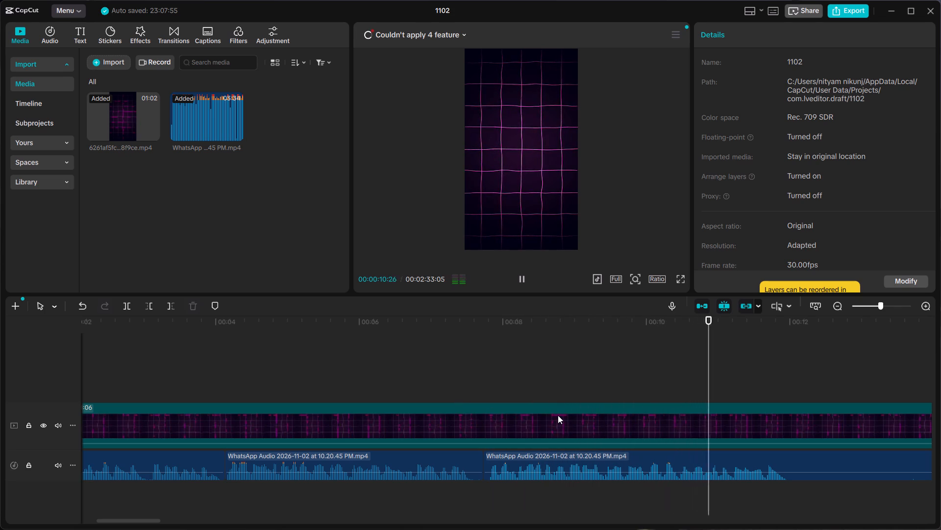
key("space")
scroll(753, 427, "left", 1)
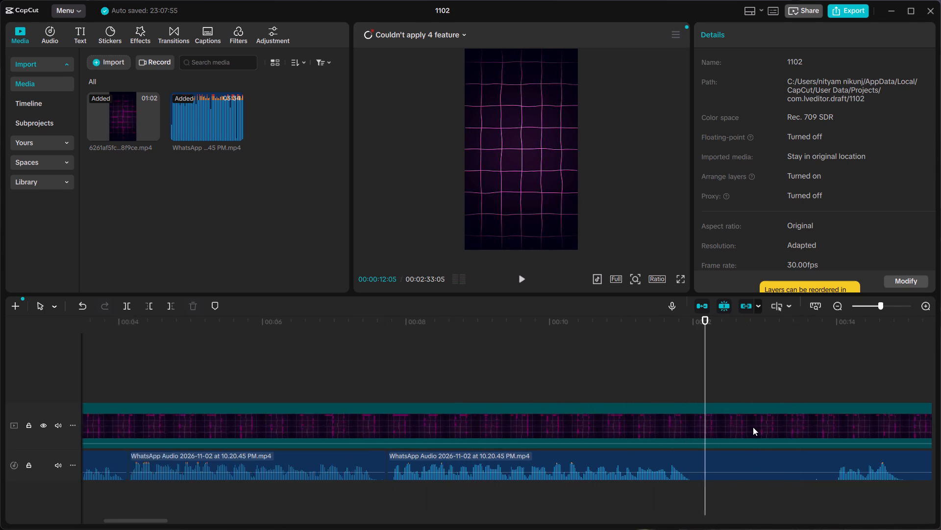
scroll(753, 427, "left", 1)
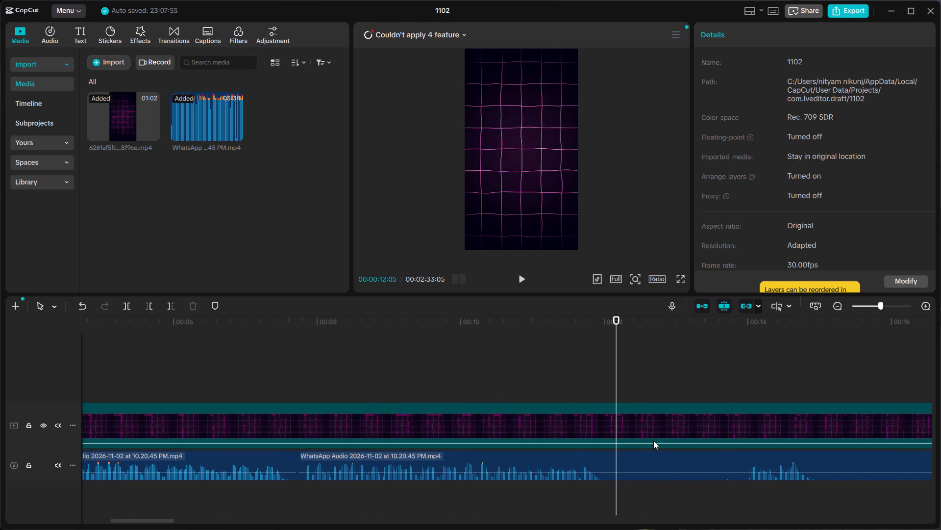
Listen to the opening phrase of the third voice clip and split the clip at 00:00:12:00, right after that phrase.
left_click(397, 393)
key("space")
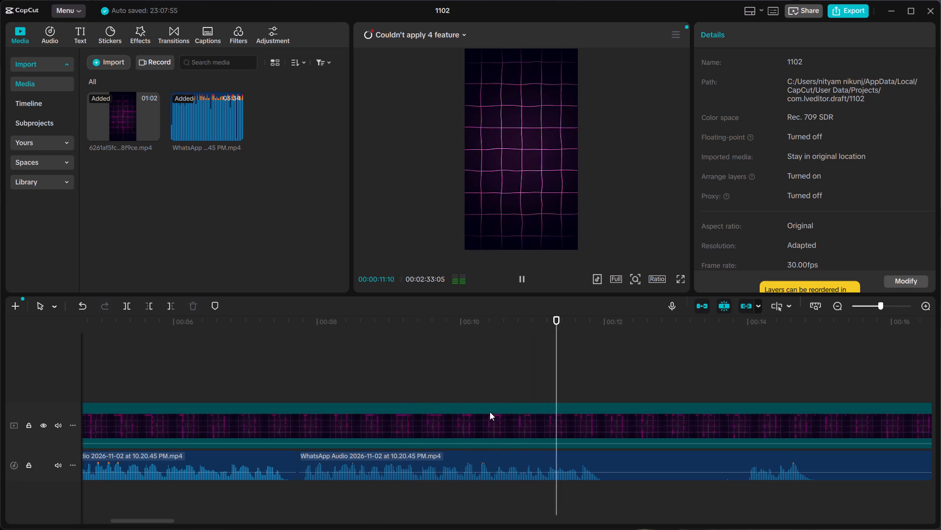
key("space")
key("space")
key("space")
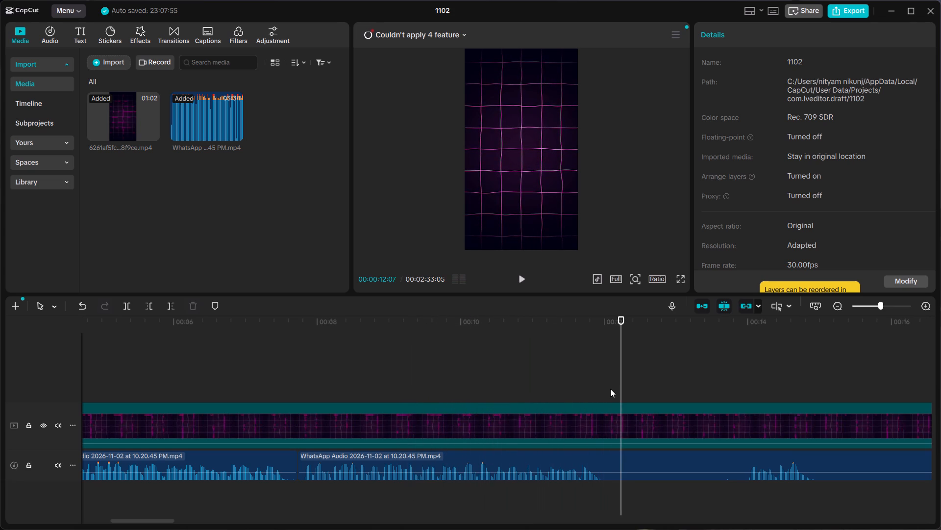
left_click(610, 389)
left_click_drag(610, 390, 601, 389)
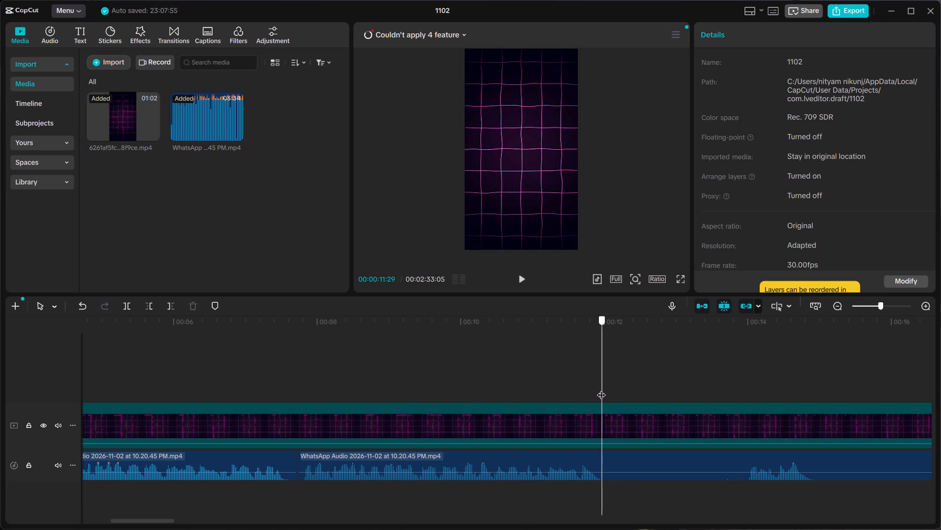
left_click_drag(601, 389, 604, 389)
left_click(603, 459)
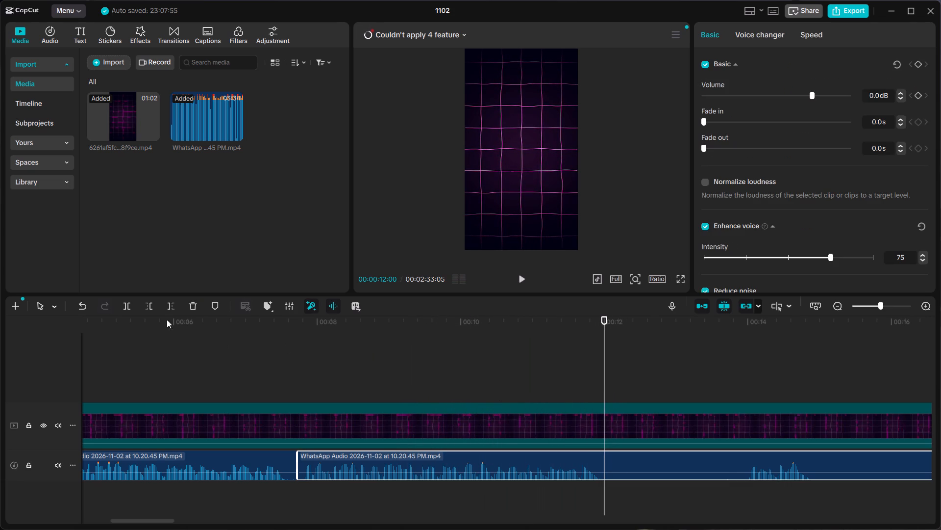
left_click(129, 306)
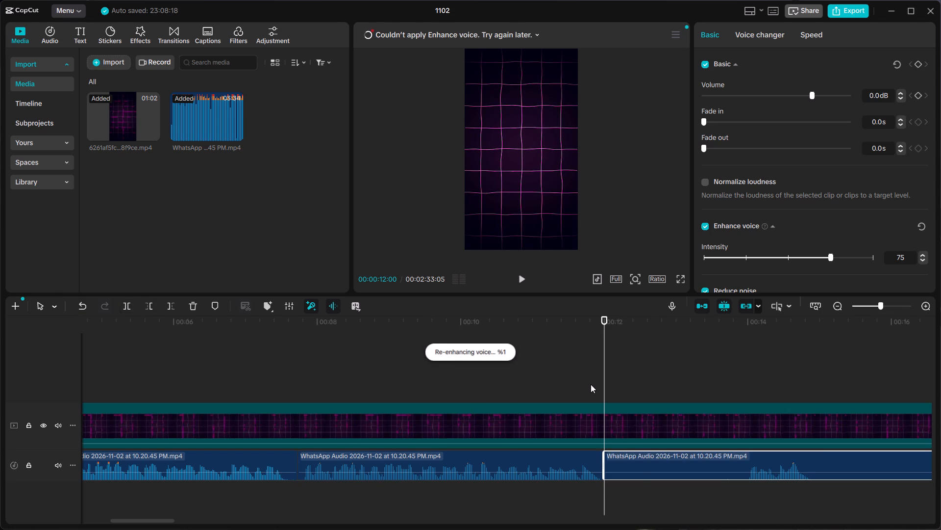
Listen through the voice recording after the split, from about 16 to 25 seconds, to check the following phrases.
scroll(591, 384, "left", 2)
left_click_drag(426, 379, 419, 376)
left_click(396, 375)
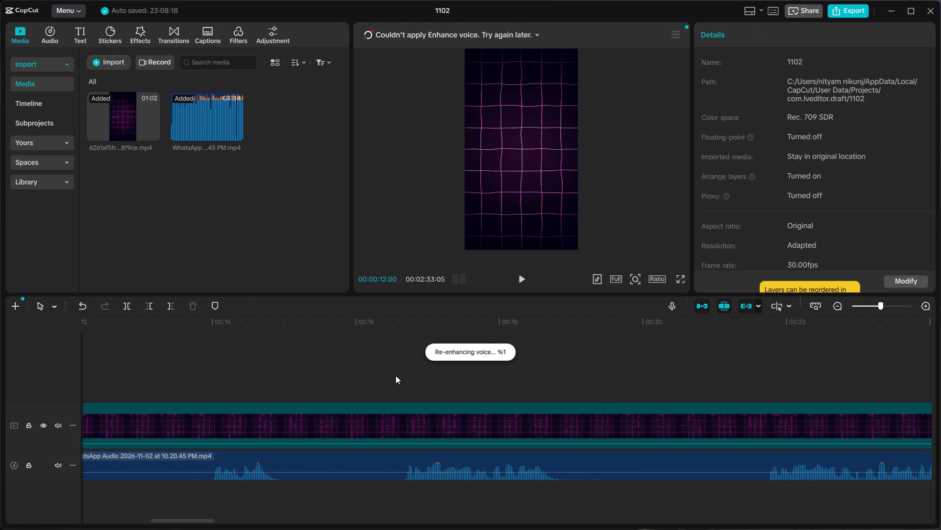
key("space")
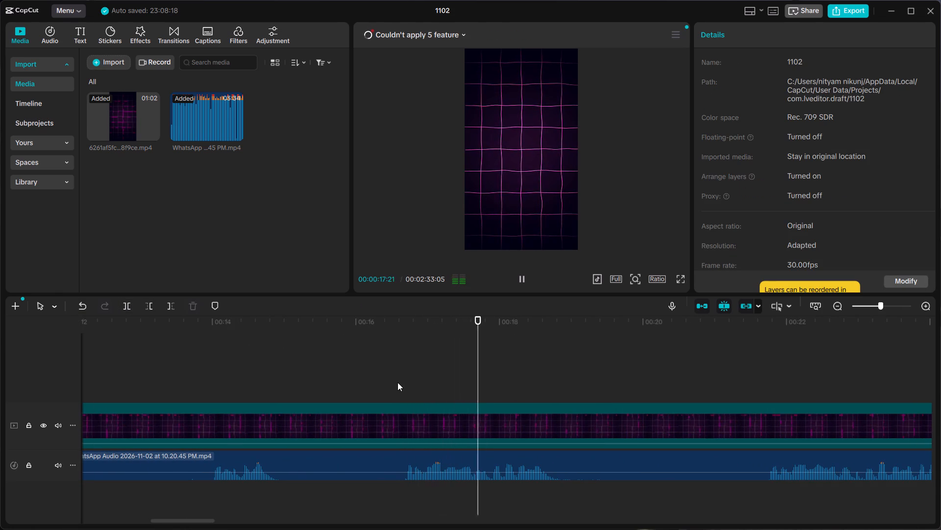
scroll(595, 393, "left", 1)
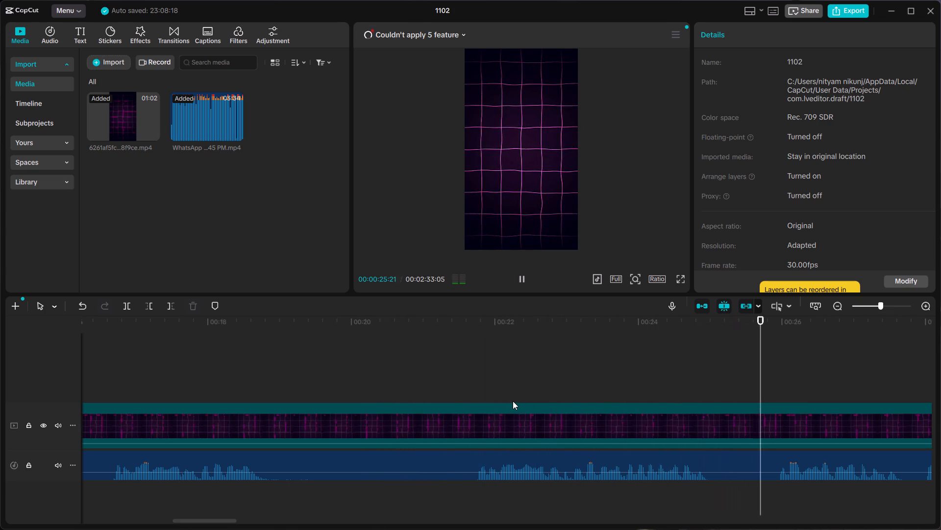
Split the voice clip at 00:00:21:22, where speech starts, and delete the portion just before the split.
key("space")
left_click(478, 393)
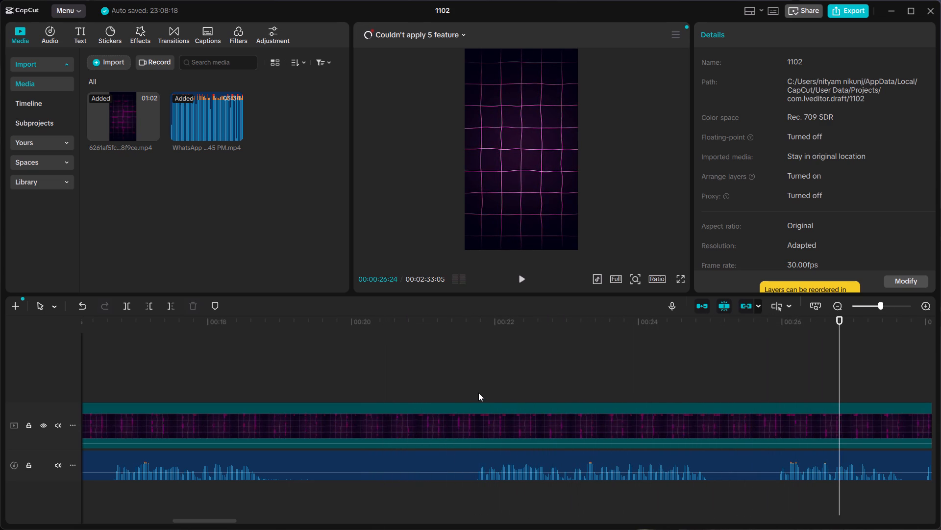
left_click(470, 391)
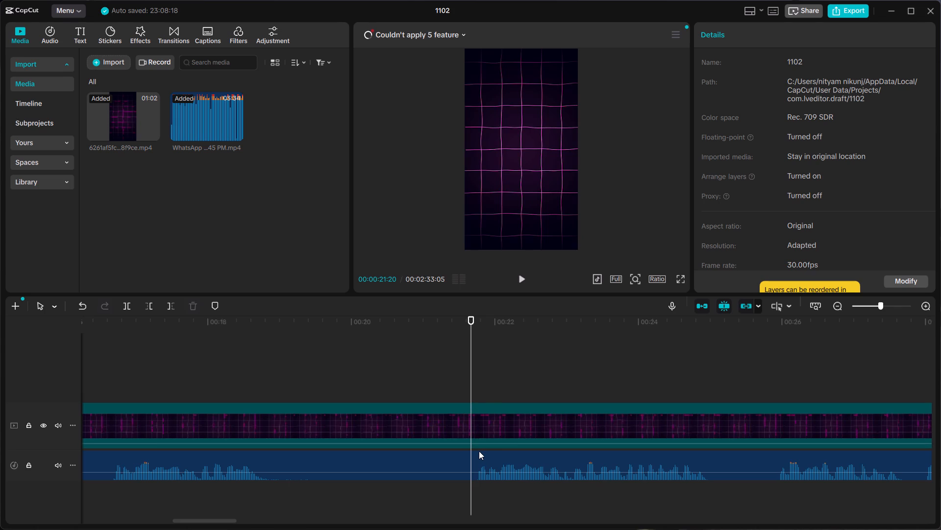
left_click_drag(470, 377, 475, 381)
left_click(449, 454)
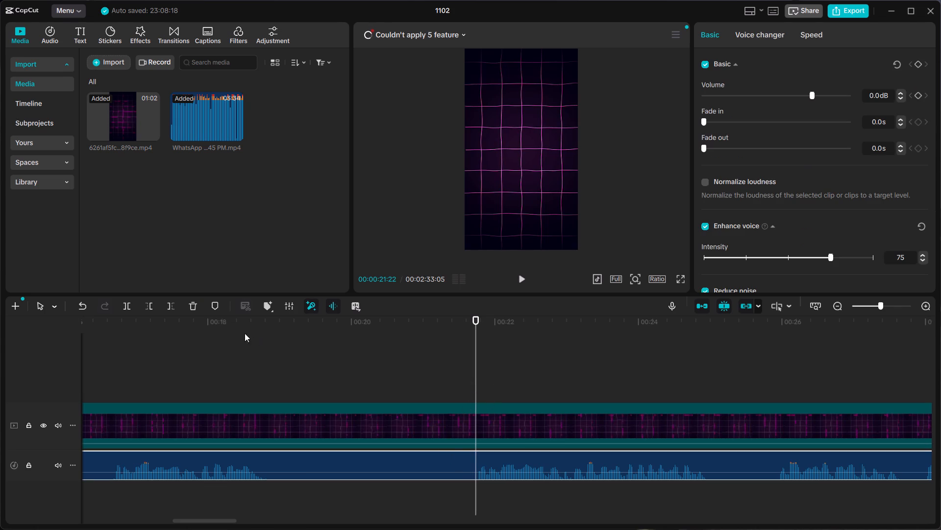
left_click(128, 307)
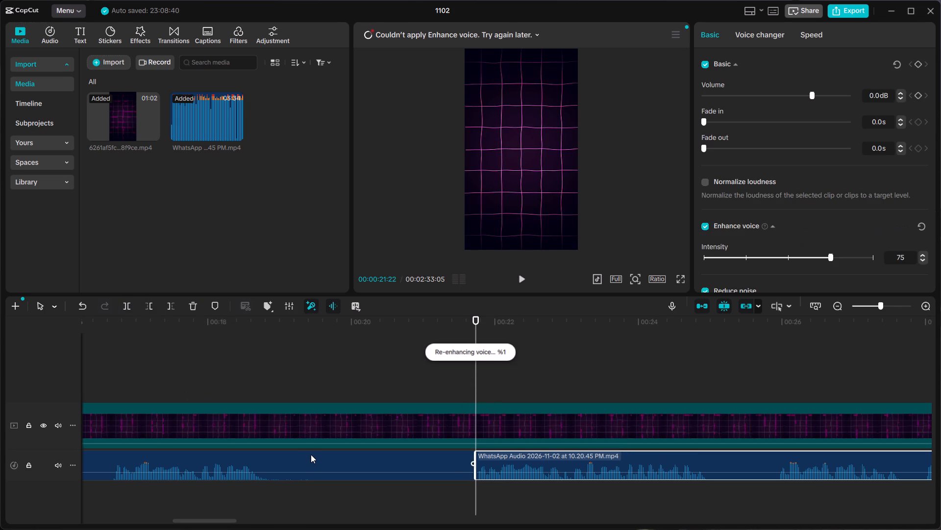
left_click(313, 456)
right_click(313, 456)
left_click(365, 295)
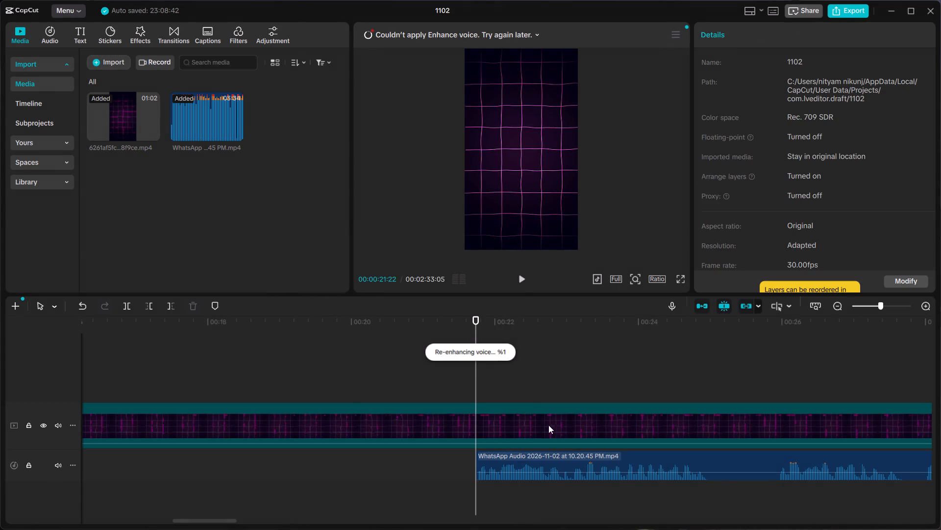
Move the remaining voice clip to about 12 seconds so it directly follows the preceding voice clip.
left_click_drag(562, 453, 299, 463)
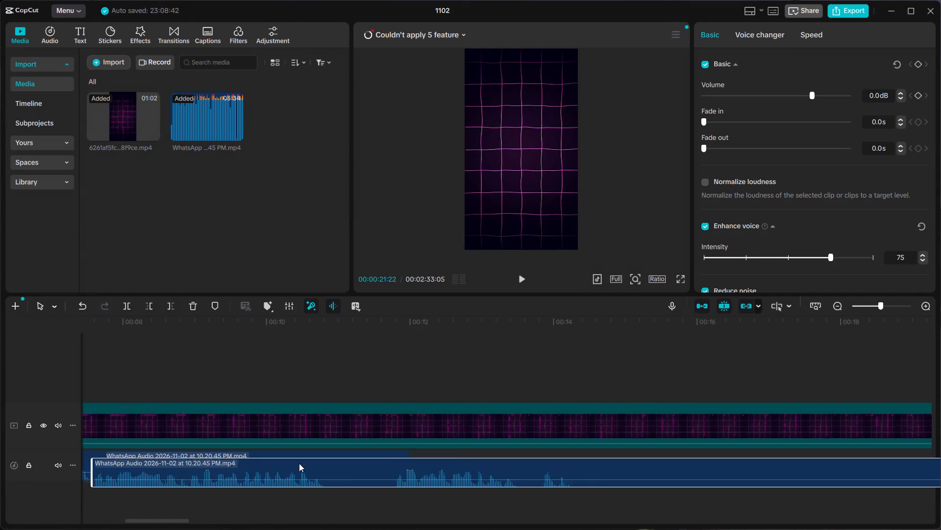
left_click_drag(299, 463, 501, 451)
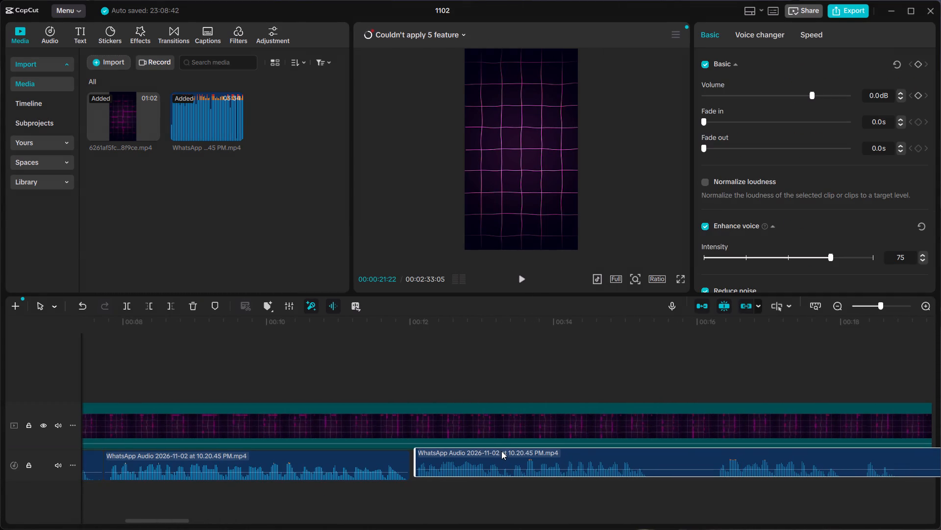
left_click_drag(501, 451, 499, 452)
Check the new join by playback and split the following voice clip at 00:00:15:08, where the phrase ends.
left_click(295, 369)
key("space")
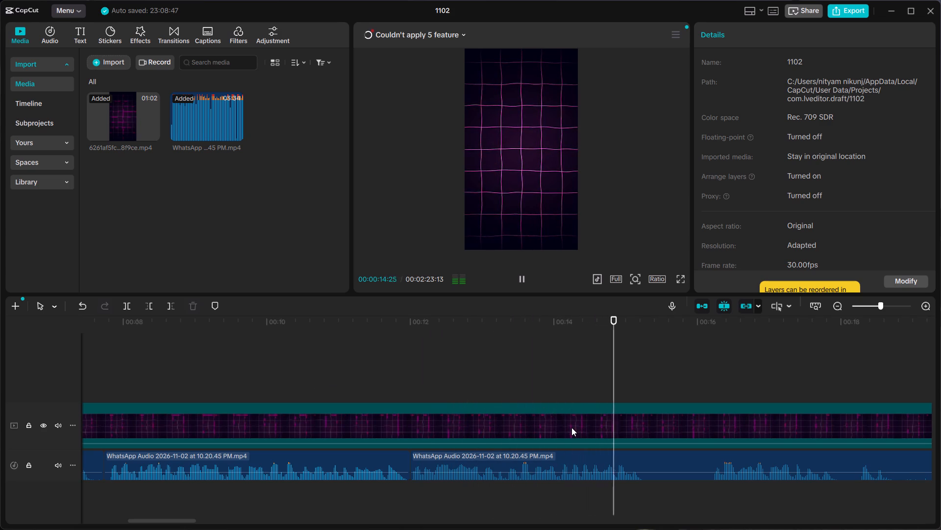
key("space")
left_click(658, 464)
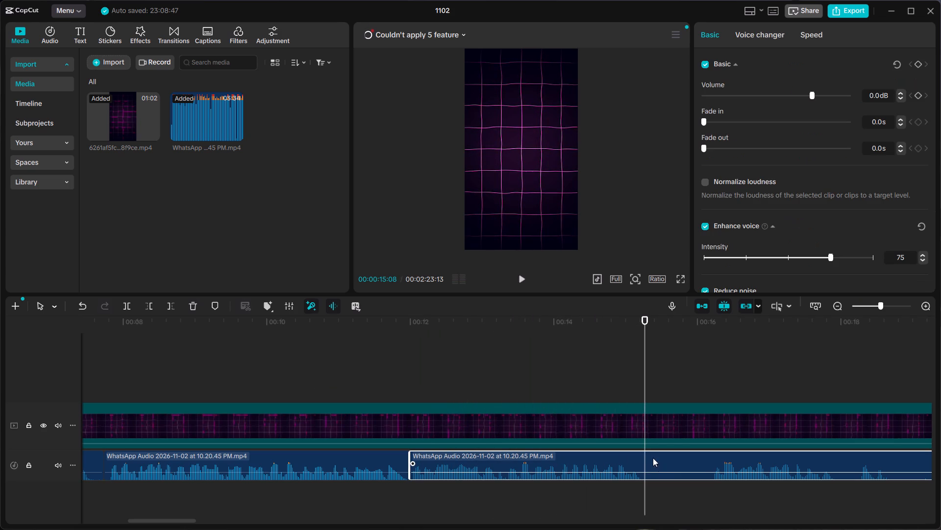
left_click(131, 309)
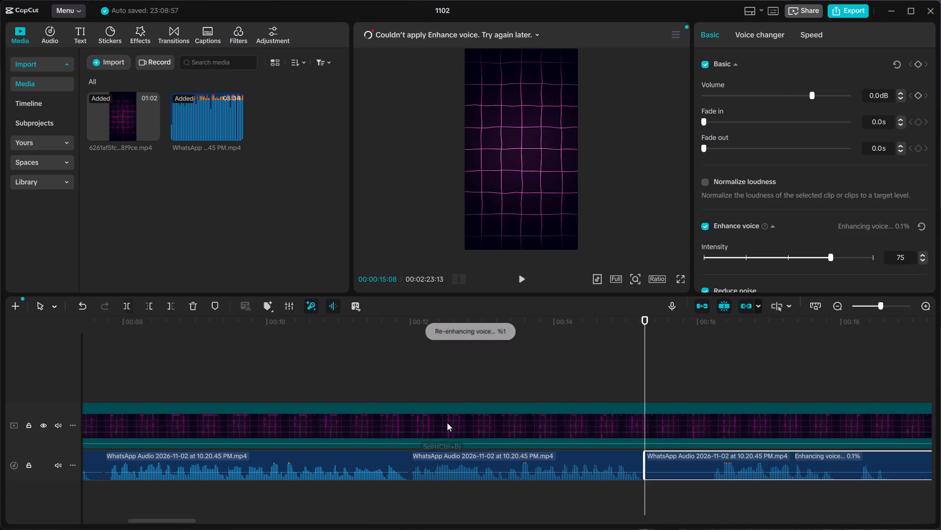
Play the uncut voice recording onward from 00:00:15:08, skipping ahead through later passages, to locate the pauses and unwanted parts.
scroll(476, 423, "left", 1)
key("space")
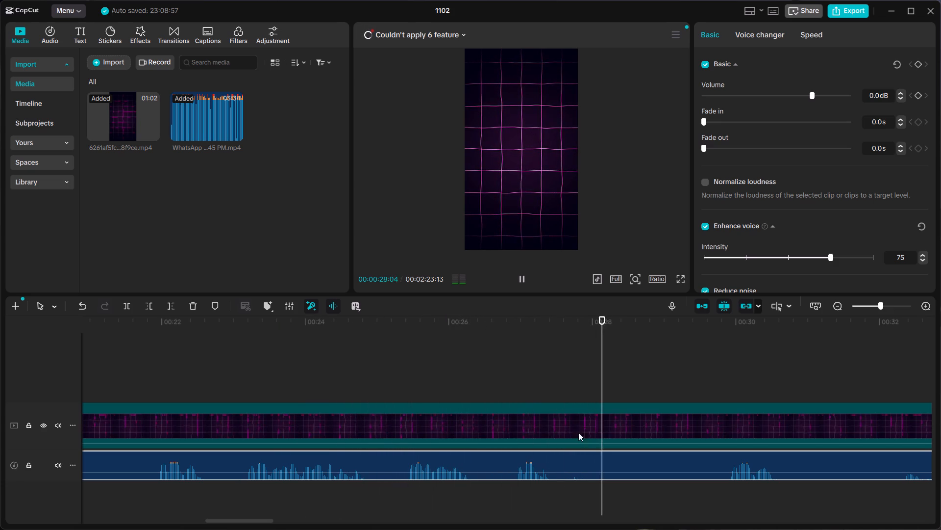
scroll(603, 443, "left", 1)
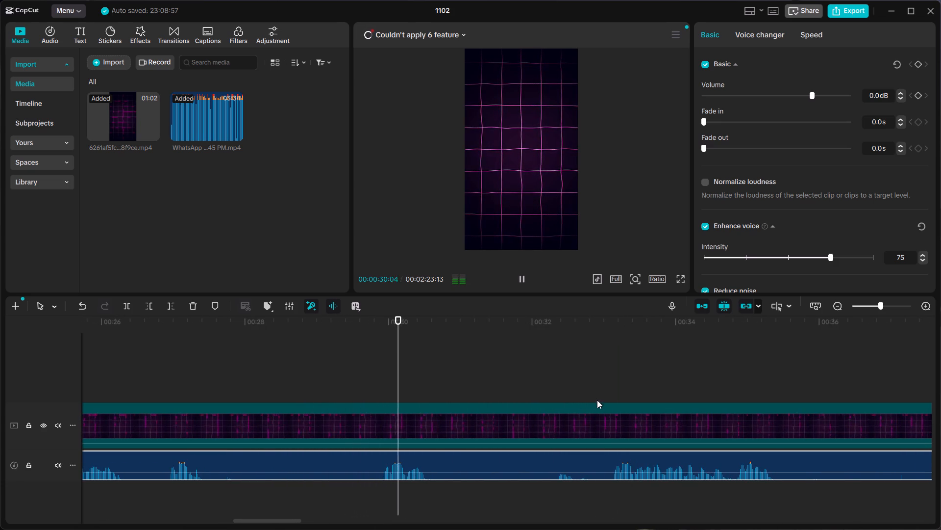
left_click(600, 386)
key("space")
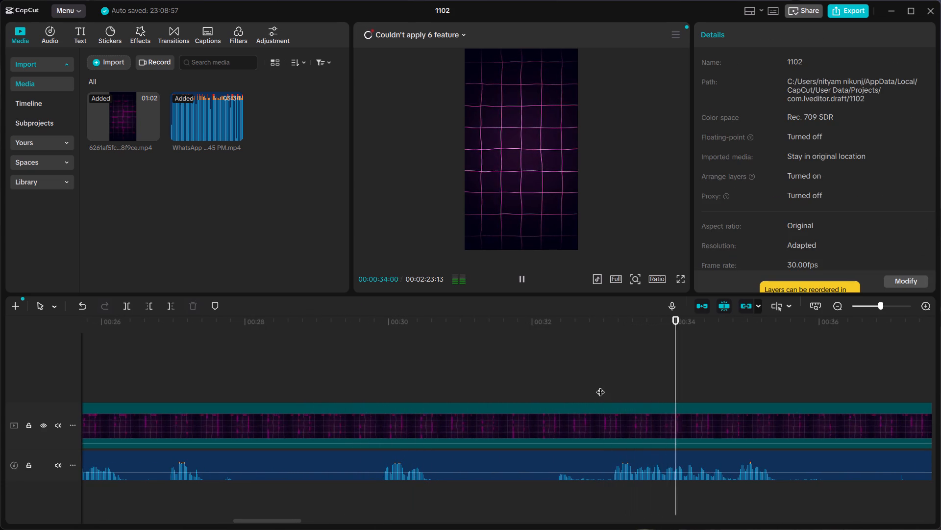
scroll(600, 386, "left", 3)
scroll(586, 385, "right", 1)
left_click(529, 378)
key("space")
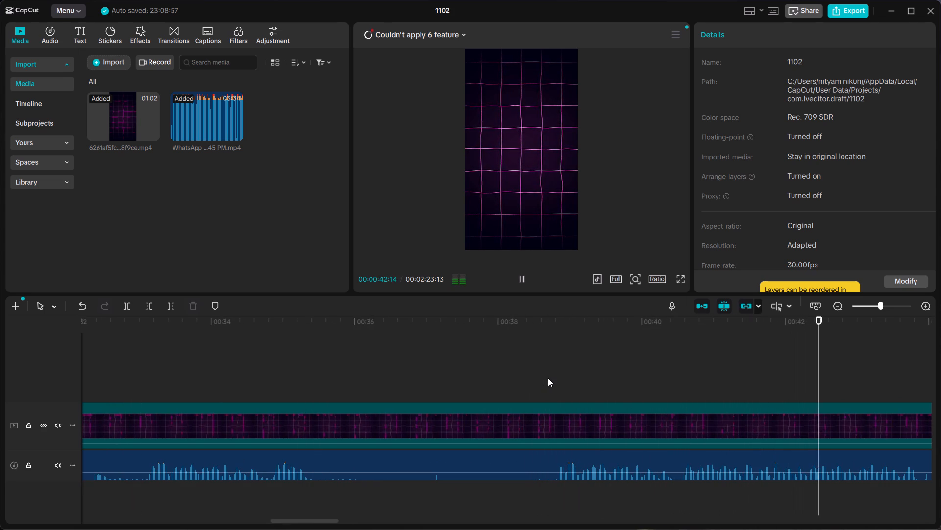
scroll(556, 379, "left", 1, "ctrl")
scroll(556, 379, "down", 1, "ctrl")
scroll(556, 379, "left", 1, "ctrl")
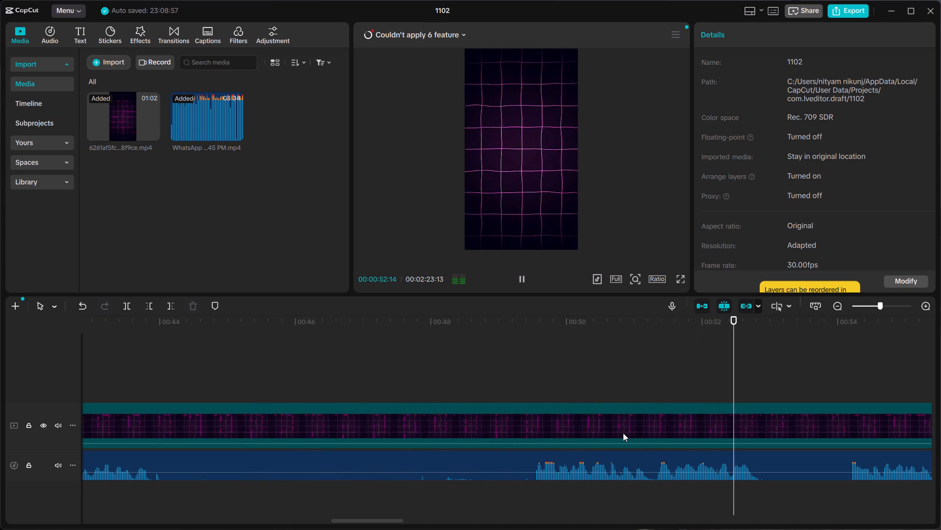
scroll(623, 433, "left", 2)
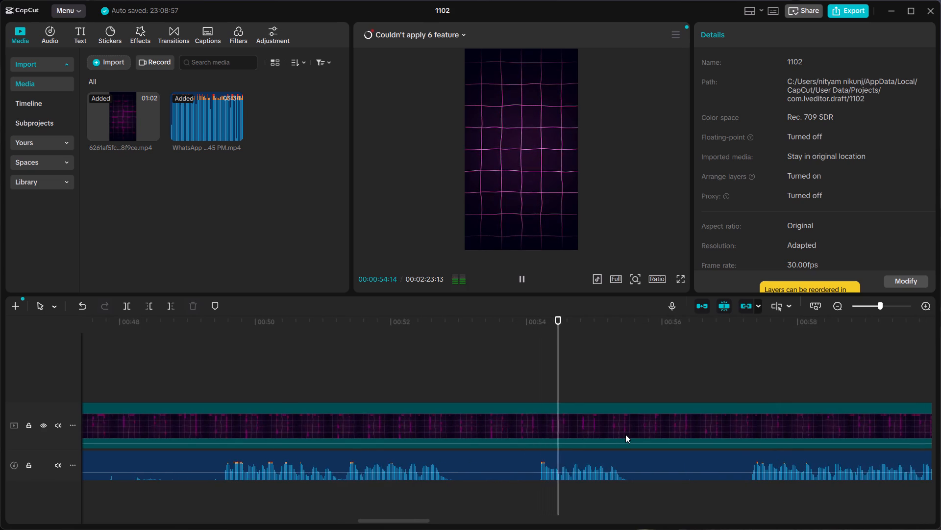
scroll(625, 434, "left", 1)
scroll(625, 434, "down", 1, "ctrl")
scroll(625, 434, "left", 1, "ctrl")
scroll(625, 434, "left", 1)
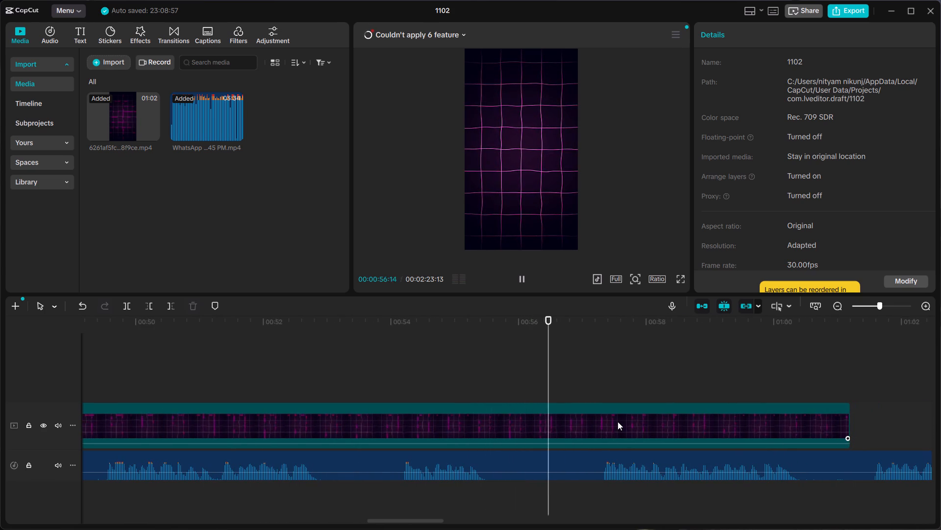
Listen on through the voice recording and split it at 00:01:03:06, in the pause just before the phrase starts.
scroll(618, 422, "left", 1)
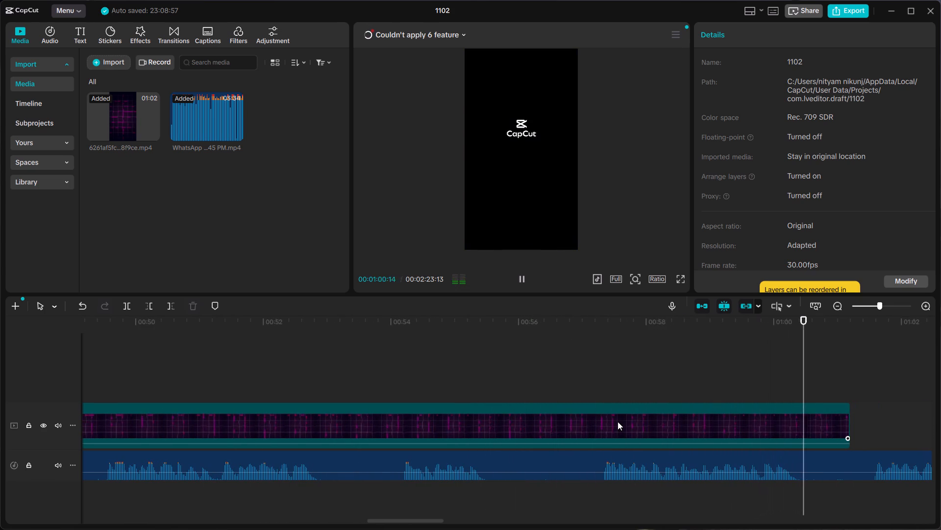
scroll(667, 422, "left", 2)
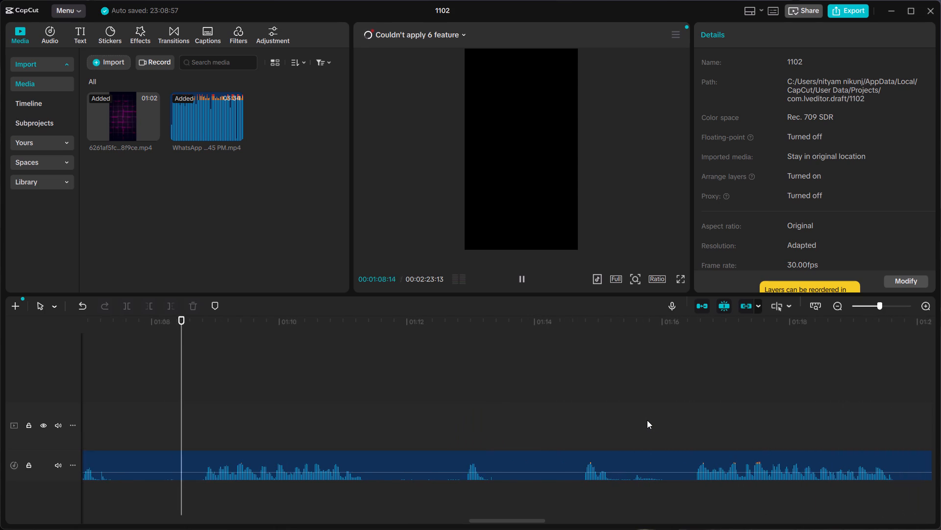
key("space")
scroll(377, 452, "right", 3)
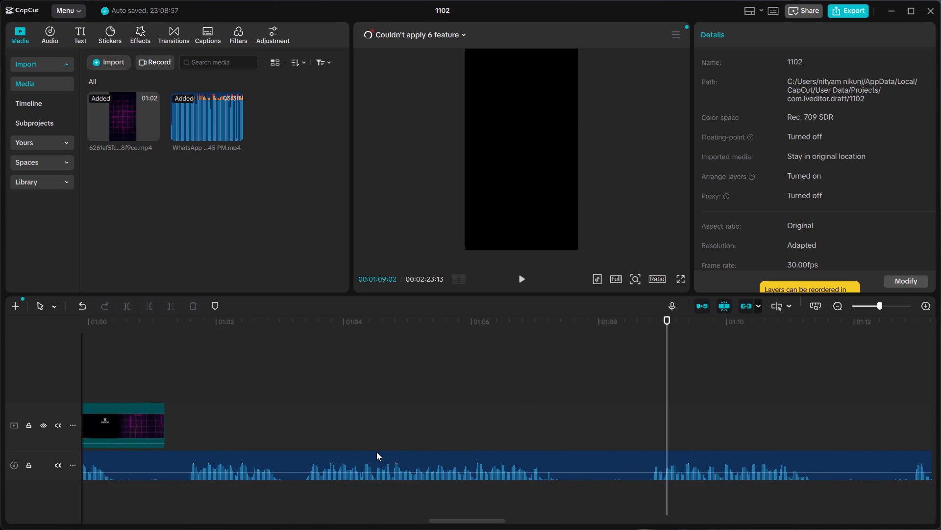
scroll(376, 452, "right", 1)
left_click(486, 429)
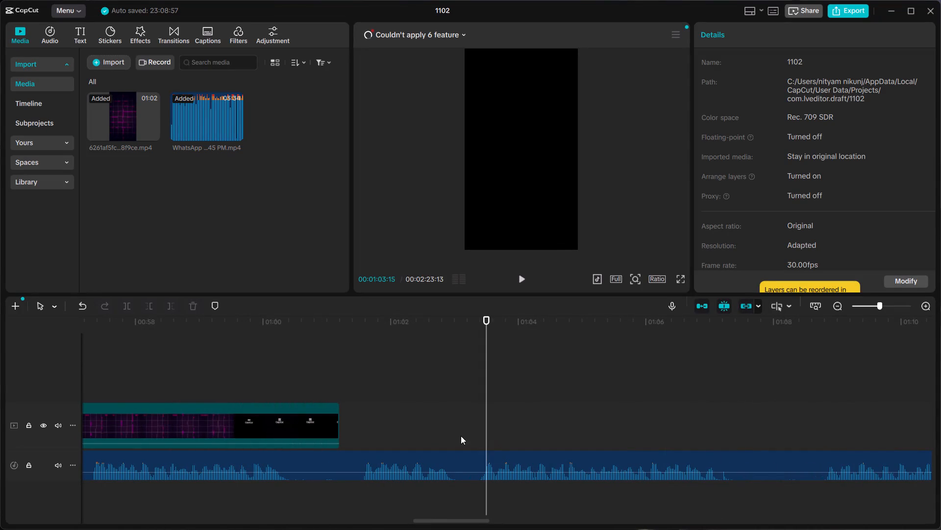
left_click(463, 433)
left_click(469, 430)
left_click(480, 426)
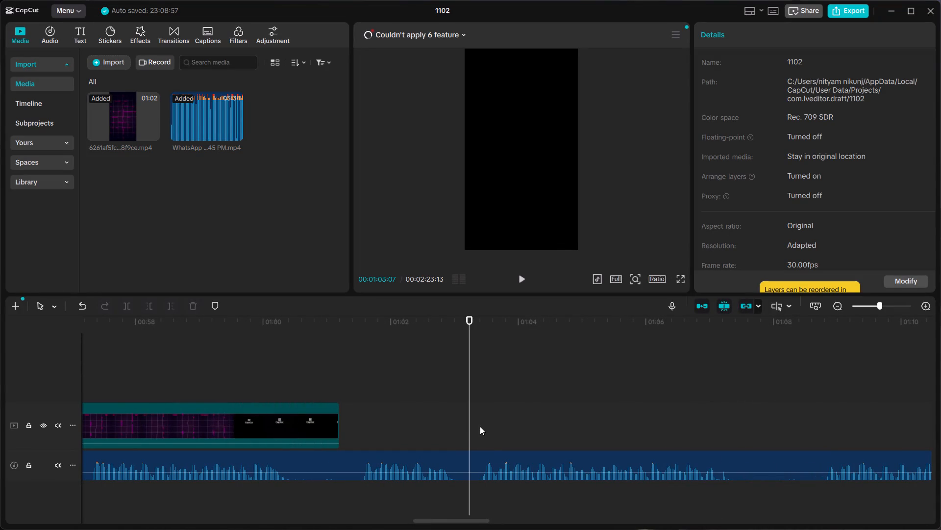
left_click(467, 418)
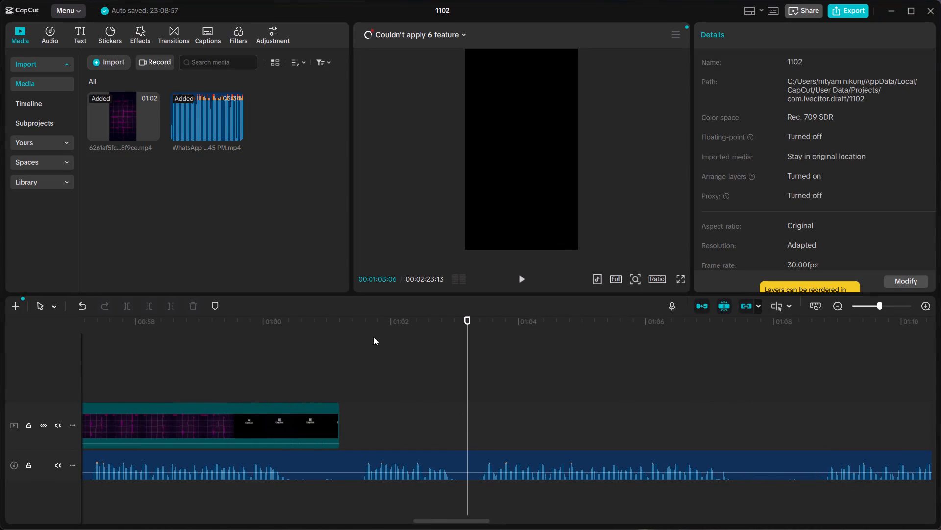
left_click(403, 459)
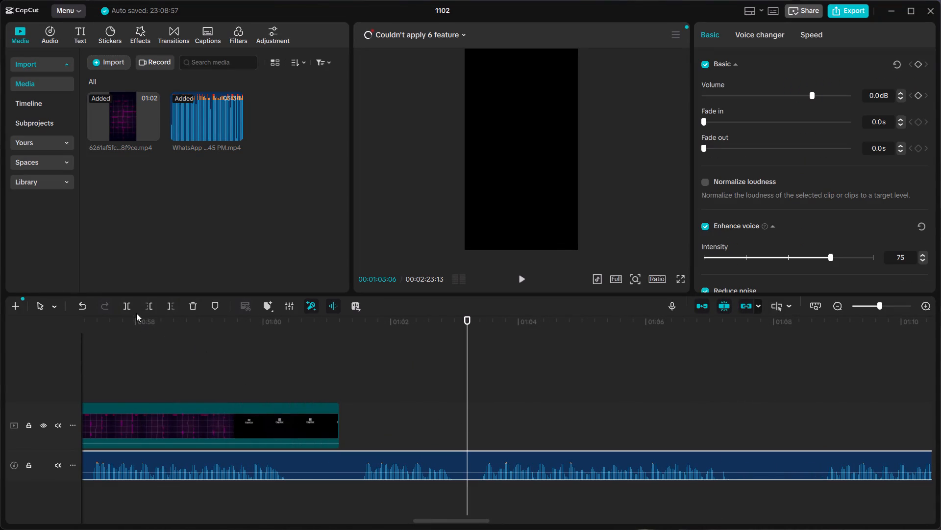
left_click(128, 312)
Replay the speech from about 49 seconds and trim off the voice clip's portion before 00:00:49:13, where that speech starts.
scroll(366, 382, "right", 4)
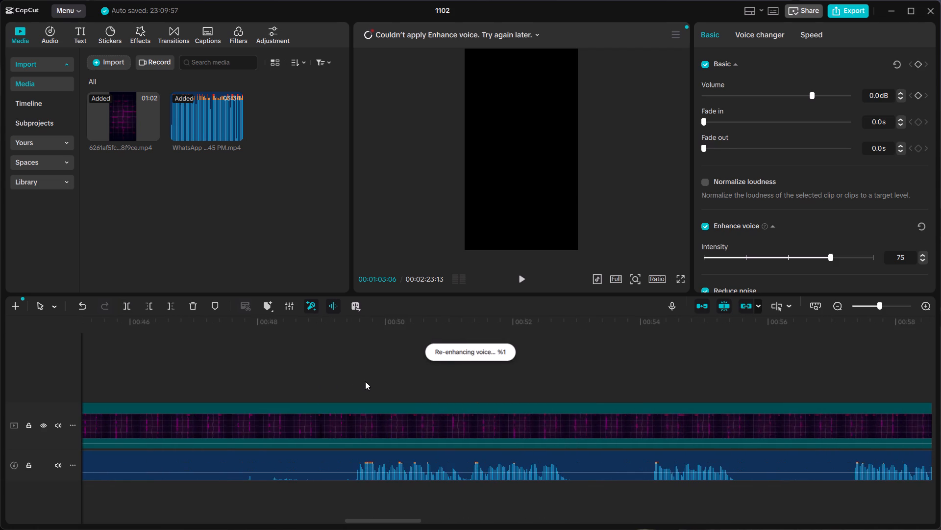
left_click(365, 381)
left_click(335, 371)
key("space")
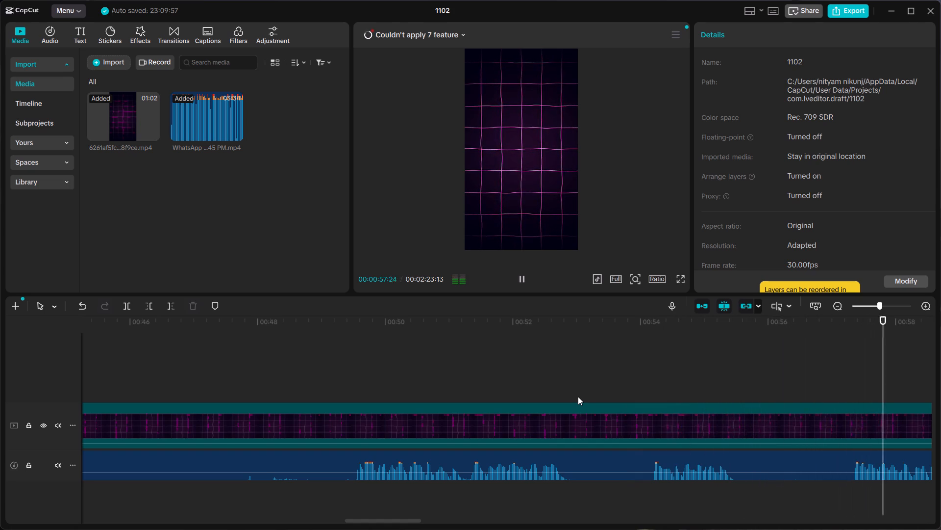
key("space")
left_click(333, 377)
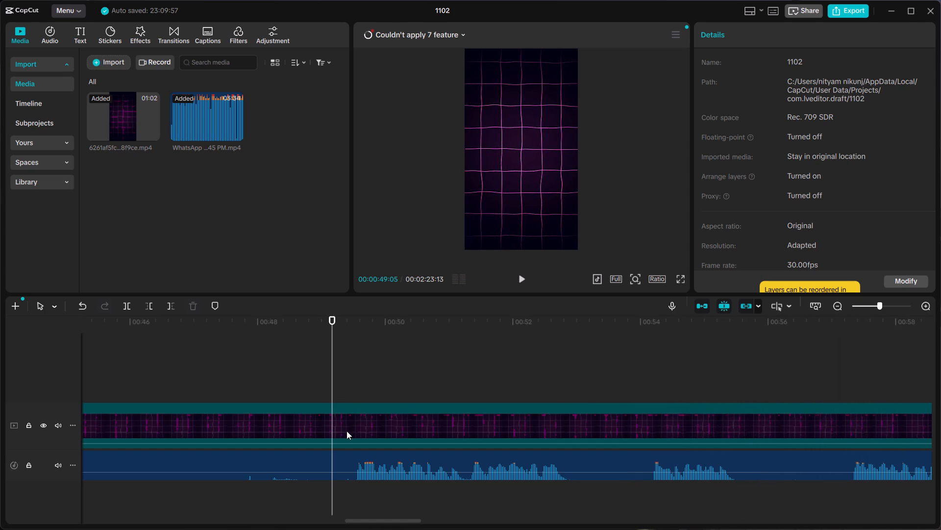
left_click(362, 382)
left_click(349, 379)
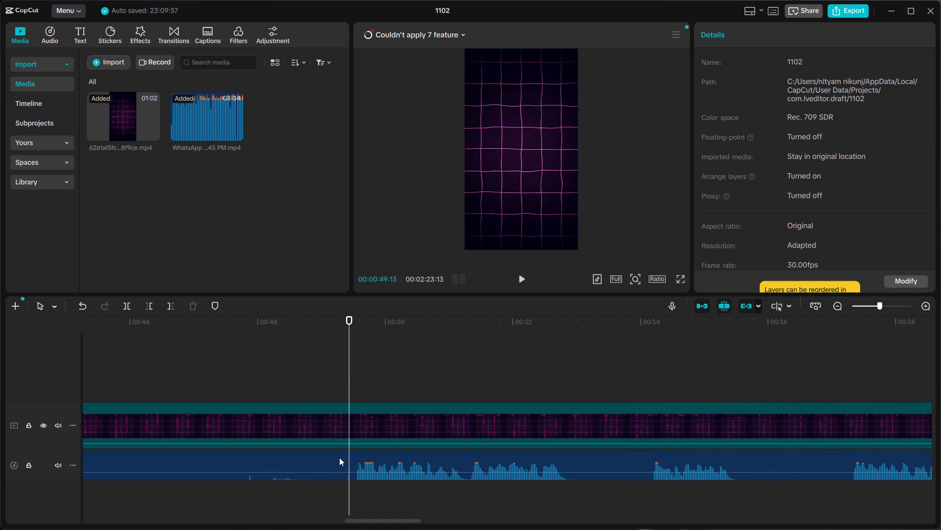
left_click(339, 459)
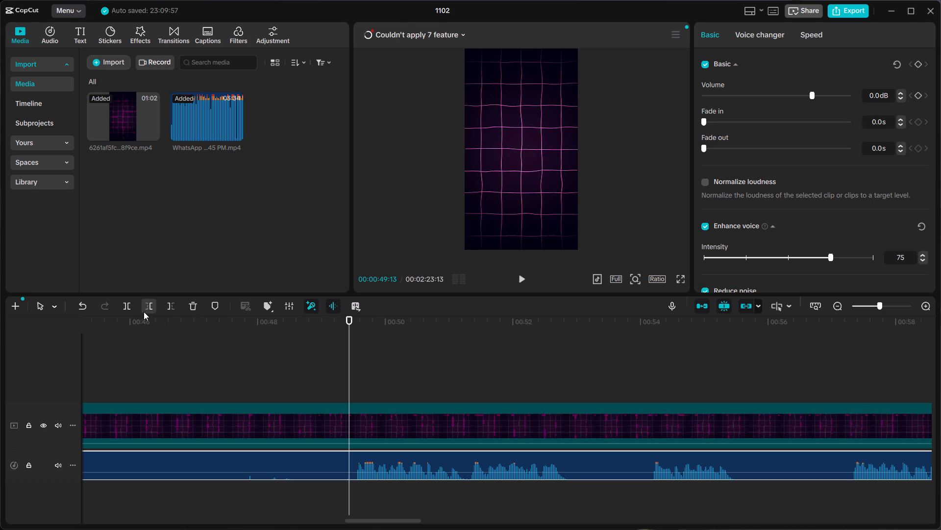
left_click(144, 312)
Move the trimmed voice clip back to 00:00:15:08 so it directly follows the preceding voice clip.
left_click_drag(432, 455, 201, 454)
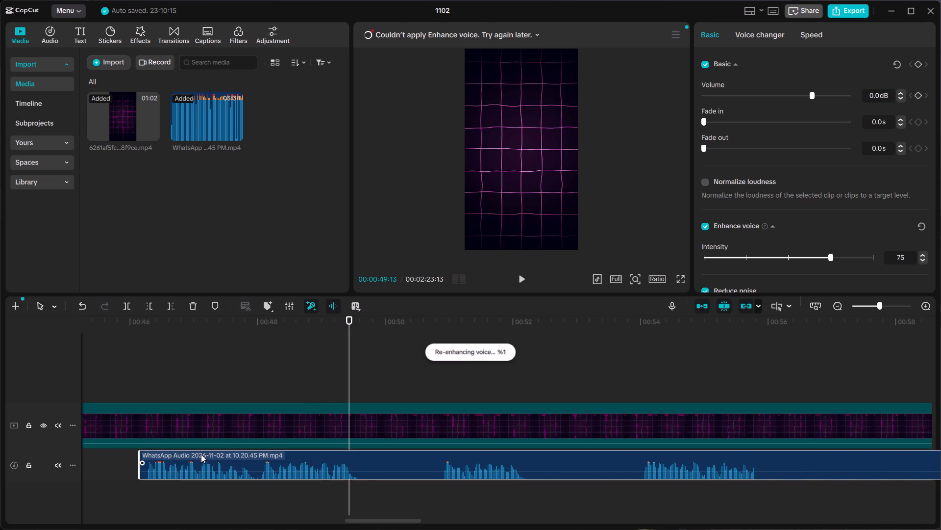
left_click_drag(201, 454, 0, 456)
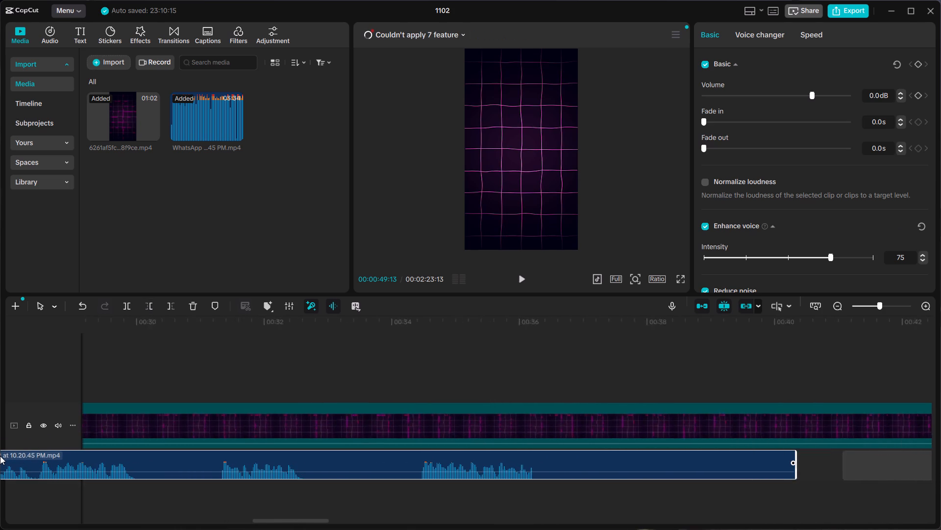
left_click_drag(0, 456, 5, 462)
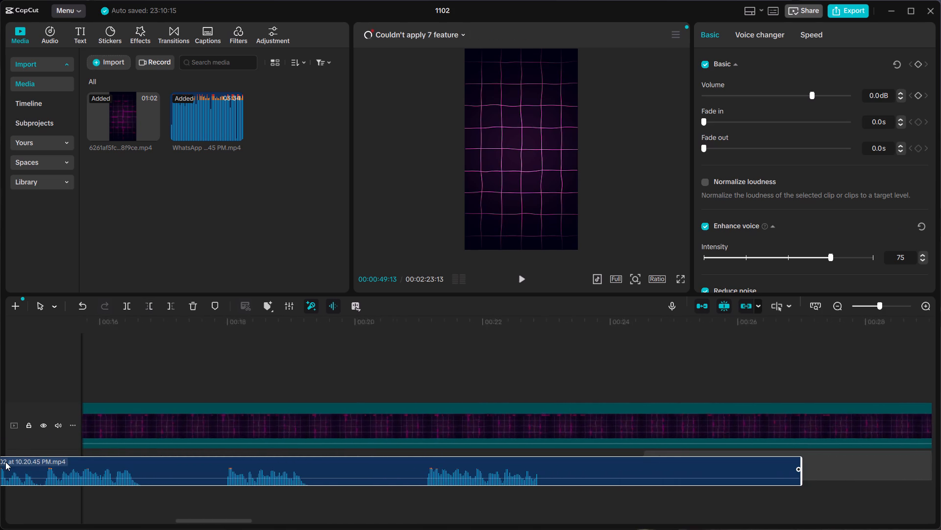
left_click_drag(5, 462, 940, 453)
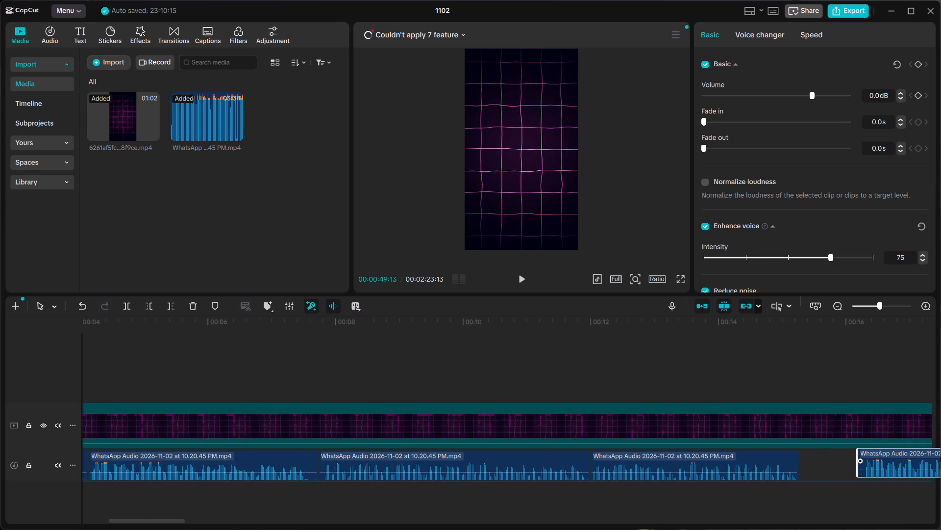
left_click_drag(940, 453, 769, 454)
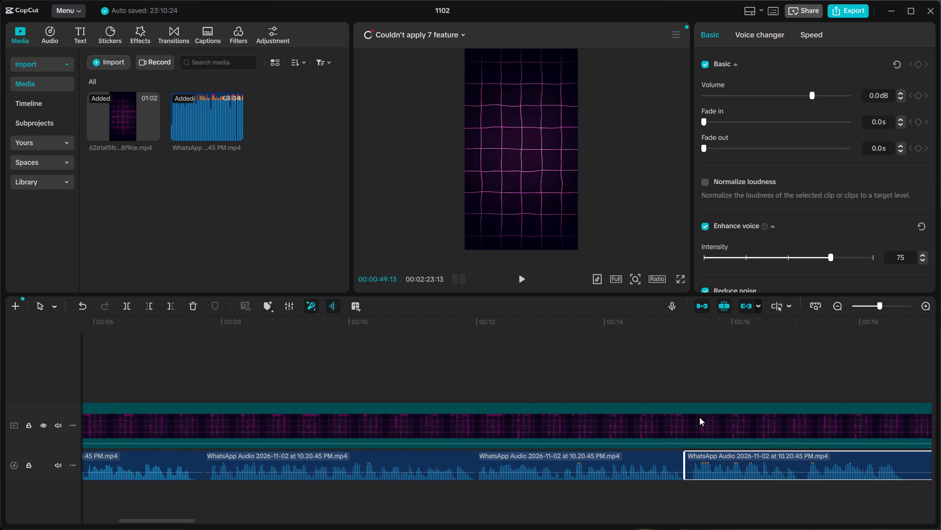
Check the new join by playback and trim off everything in the moved voice clip after 00:00:17:04, where the phrase ends.
left_click(643, 388)
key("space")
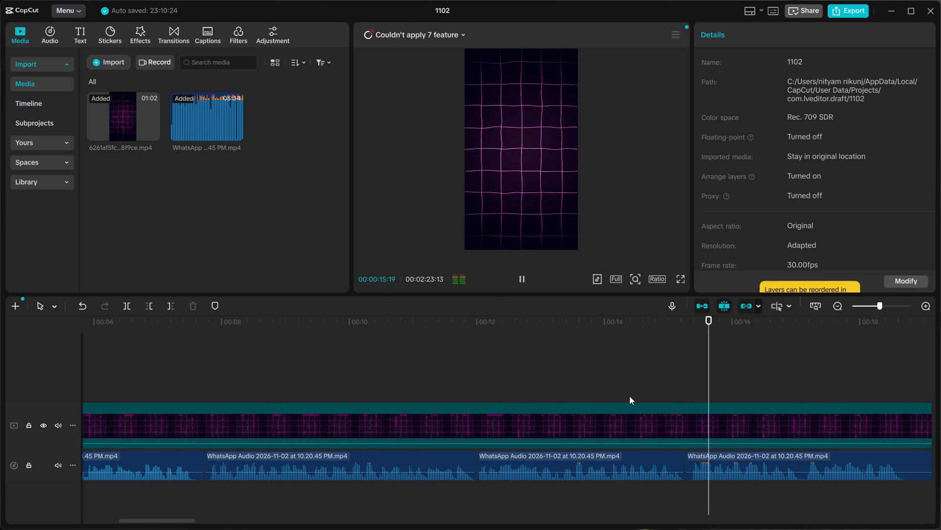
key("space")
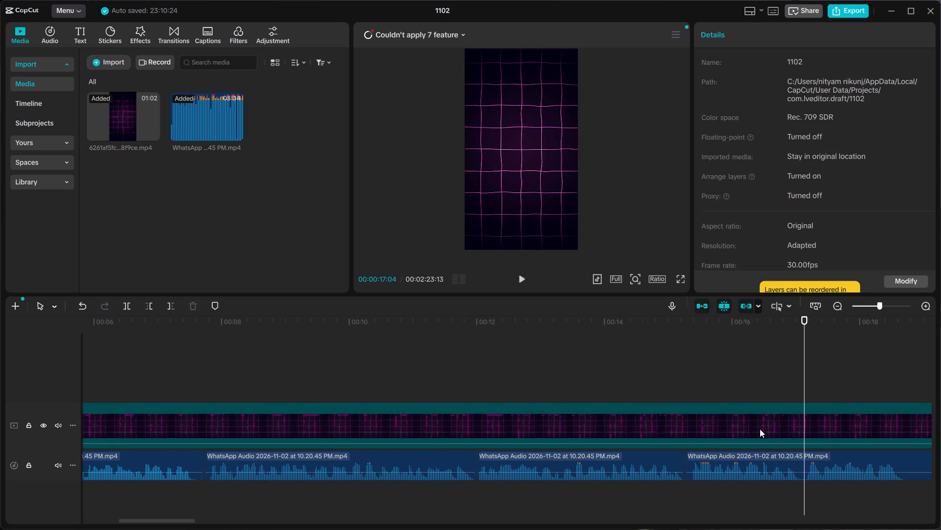
scroll(760, 429, "up", 13, "ctrl")
scroll(760, 429, "left", 1)
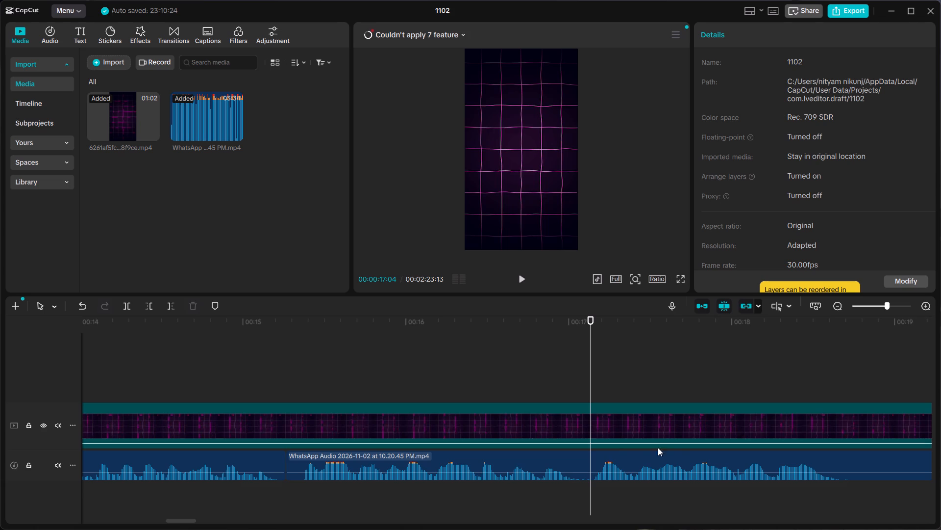
left_click(572, 456)
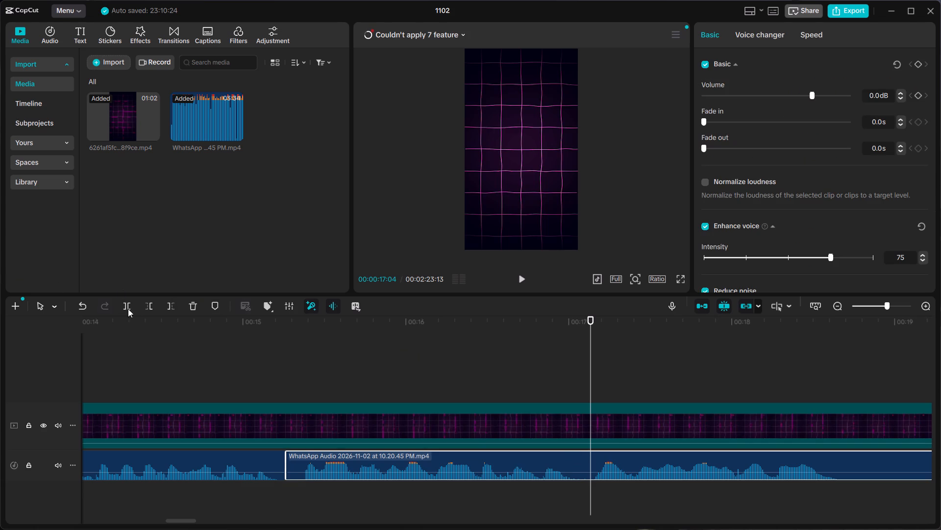
left_click(168, 307)
Move the voice clip starting at 00:01:03:06 back to about 00:00:17:04 on the same audio track, directly after the trimmed clip.
scroll(487, 331, "left", 3)
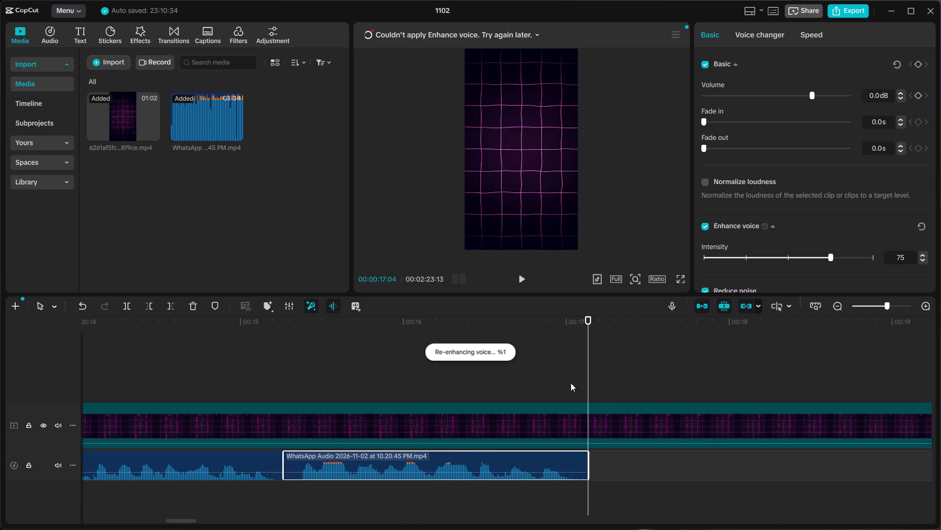
scroll(609, 388, "left", 4)
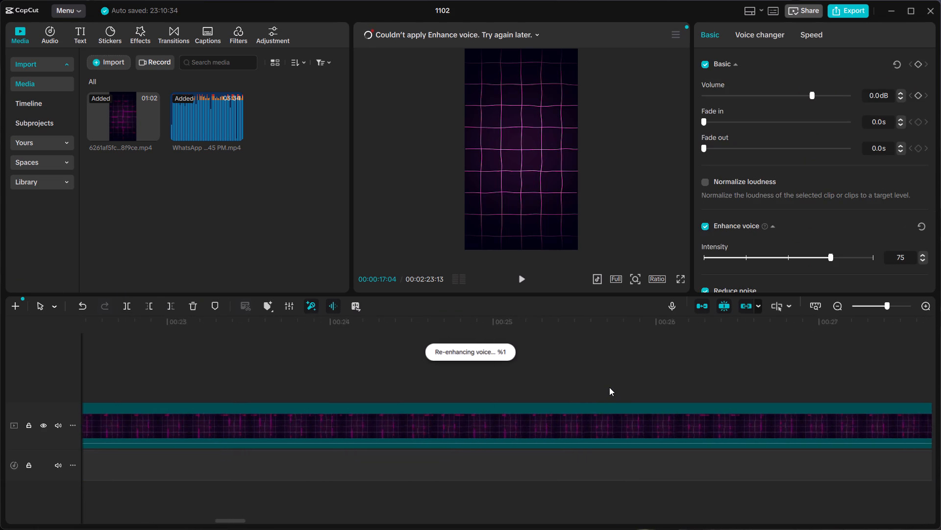
scroll(609, 387, "left", 7)
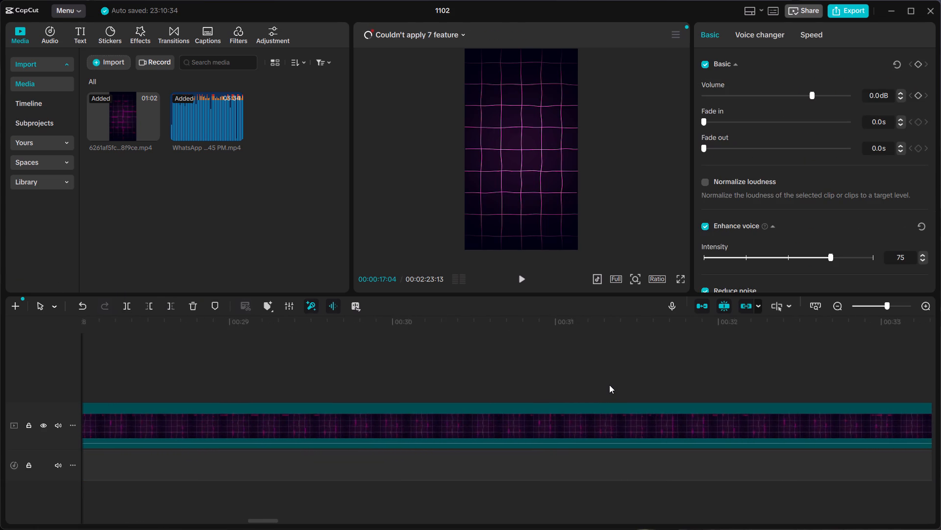
scroll(609, 385, "left", 10)
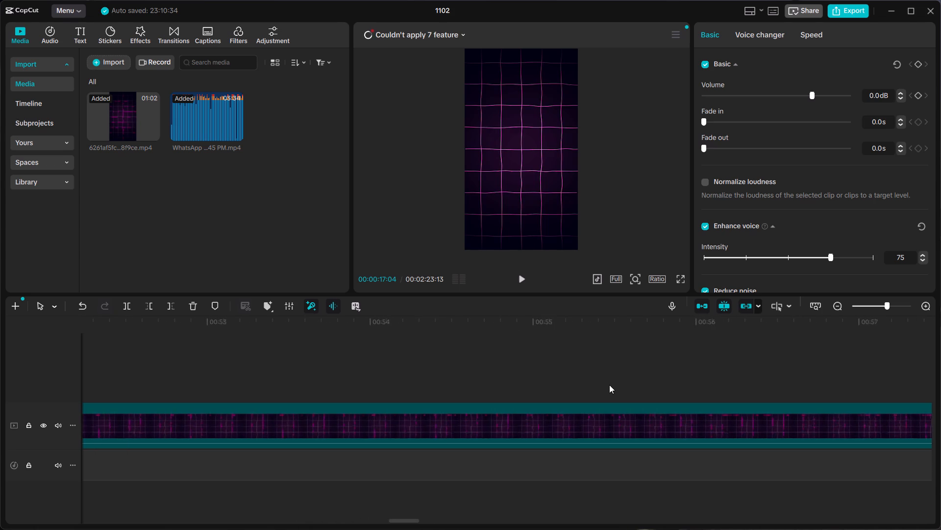
scroll(609, 385, "left", 2)
left_click(582, 457)
left_click_drag(582, 457, 574, 460)
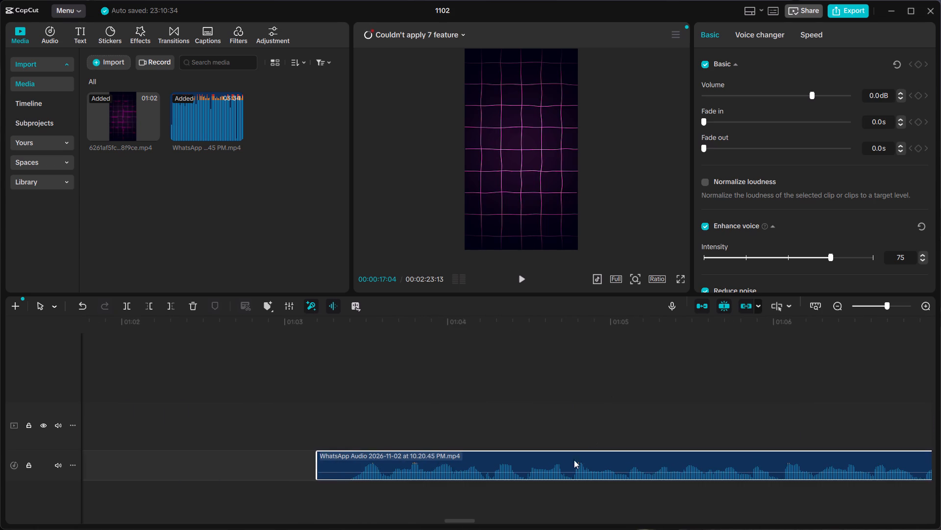
left_click_drag(574, 460, 151, 464)
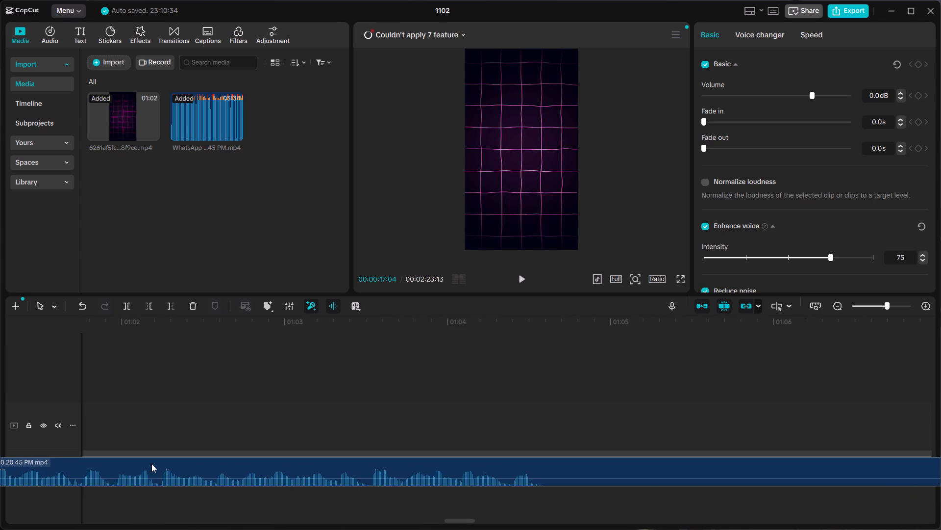
left_click_drag(151, 464, 5, 463)
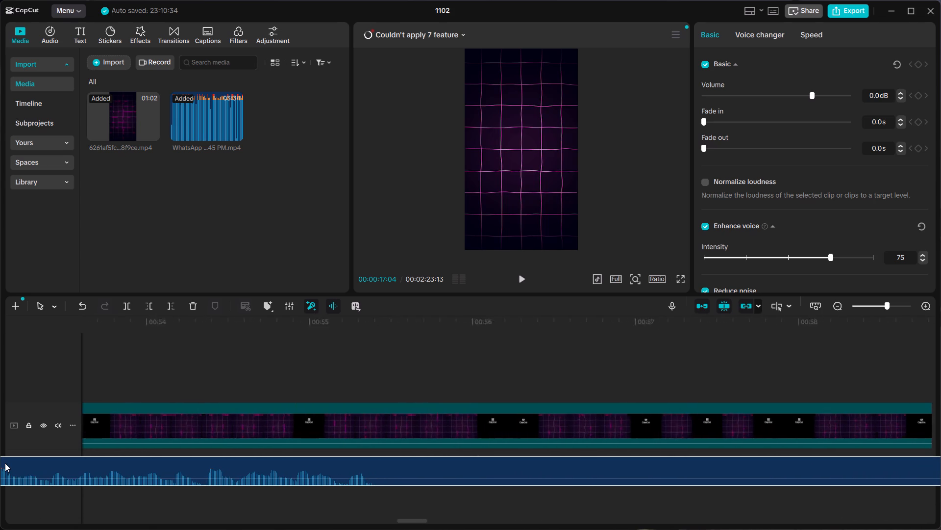
left_click_drag(5, 463, 0, 450)
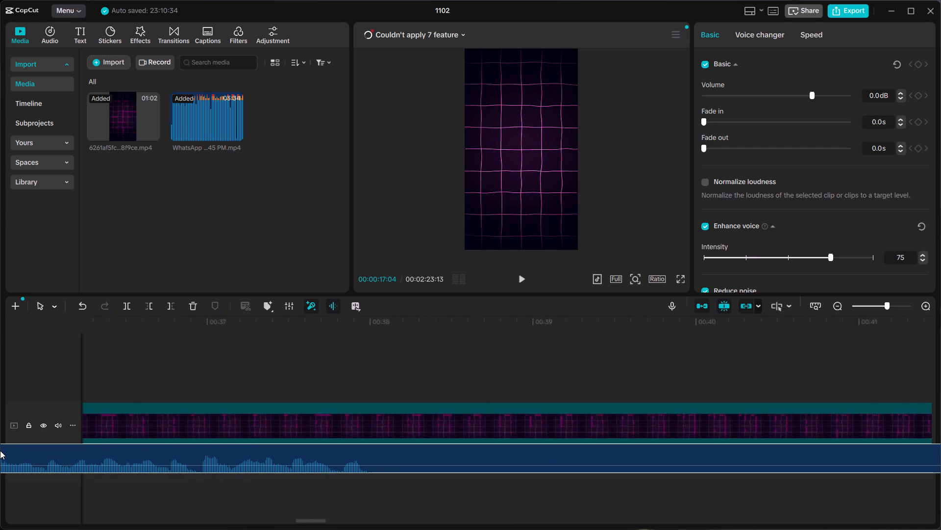
left_click_drag(0, 450, 0, 432)
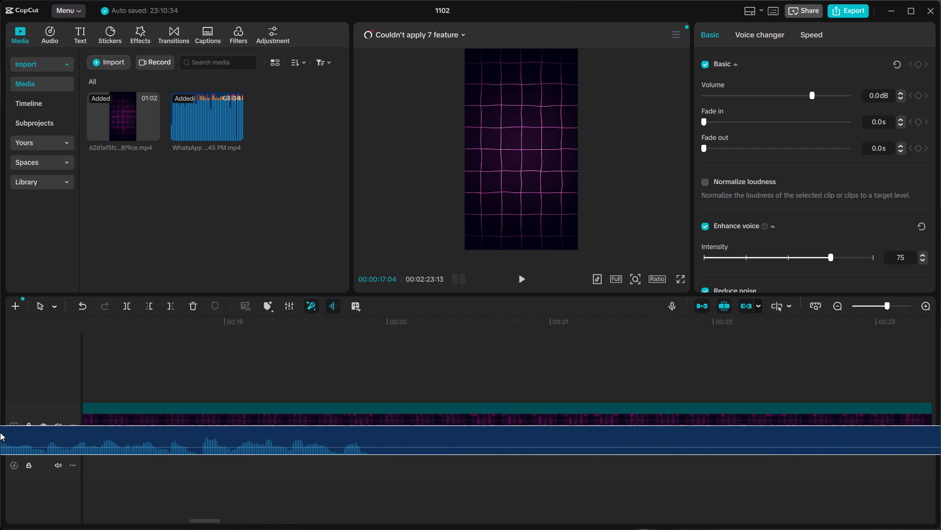
left_click_drag(0, 432, 883, 461)
left_click_drag(771, 466, 772, 462)
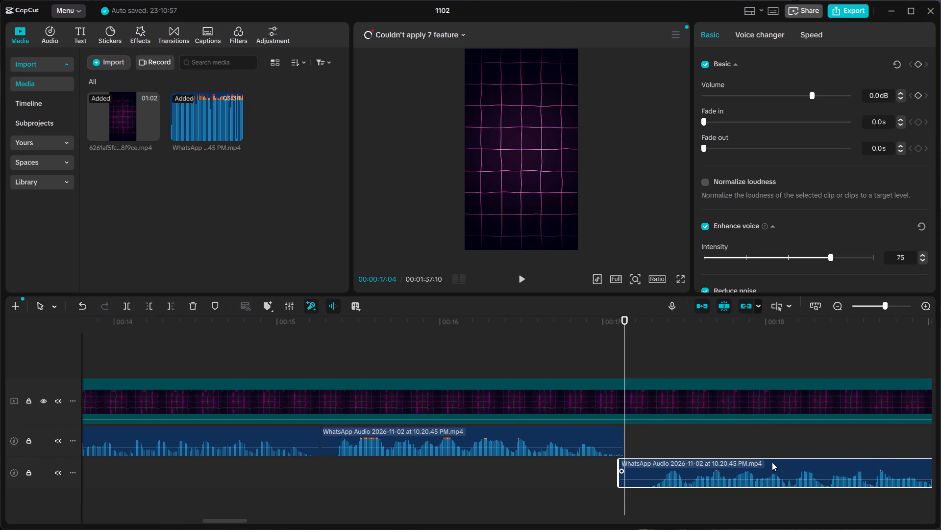
left_click_drag(772, 462, 777, 443)
Play the voice track across the new join at about 00:00:17:04 and onward to check it and find the next cut.
left_click(522, 365)
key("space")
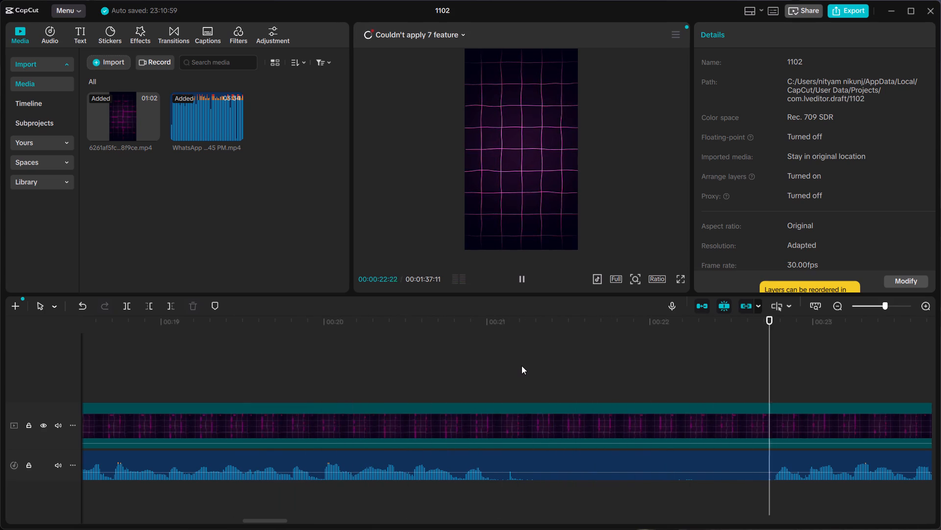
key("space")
scroll(475, 440, "right", 2)
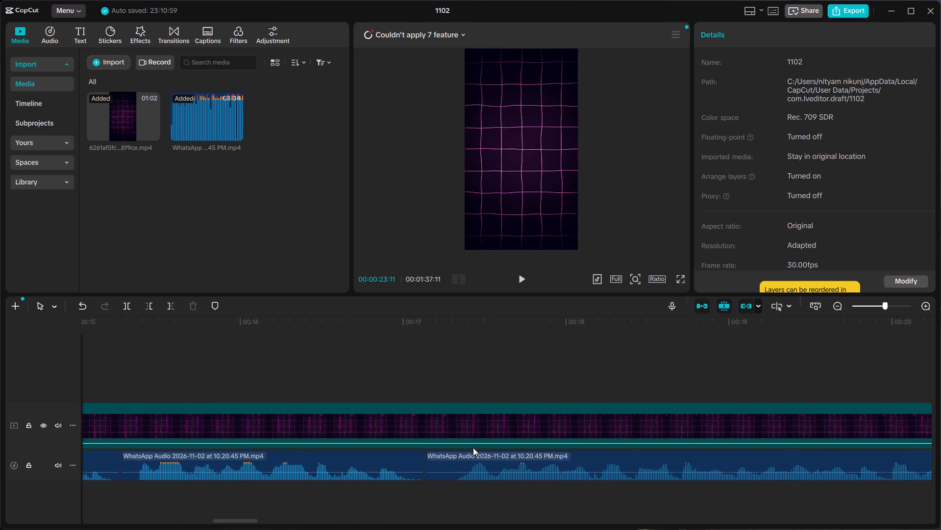
Check the join near 17 seconds by playback and trim the silent start off the following voice clip, to about 00:00:17:11.
scroll(473, 448, "right", 1)
scroll(555, 458, "left", 1)
scroll(490, 463, "up", 11, "ctrl")
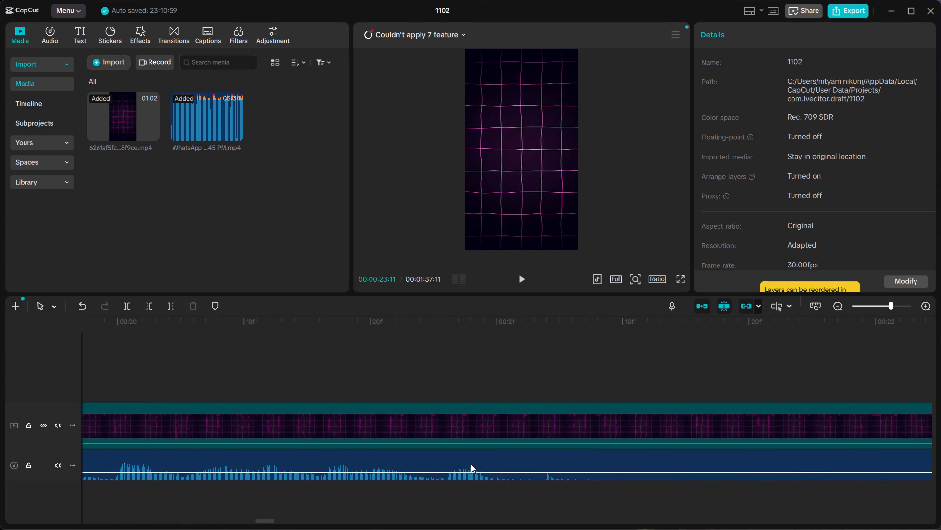
scroll(445, 464, "right", 6)
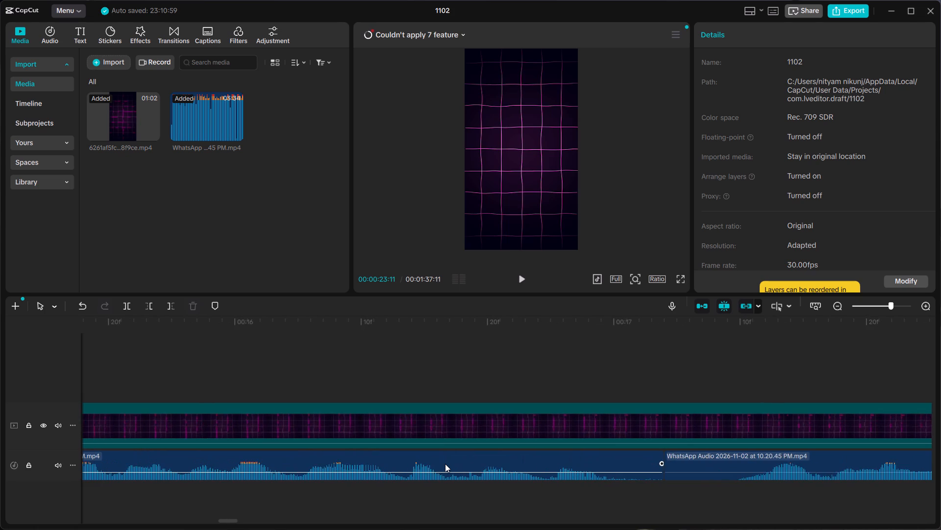
left_click(460, 335)
key("space")
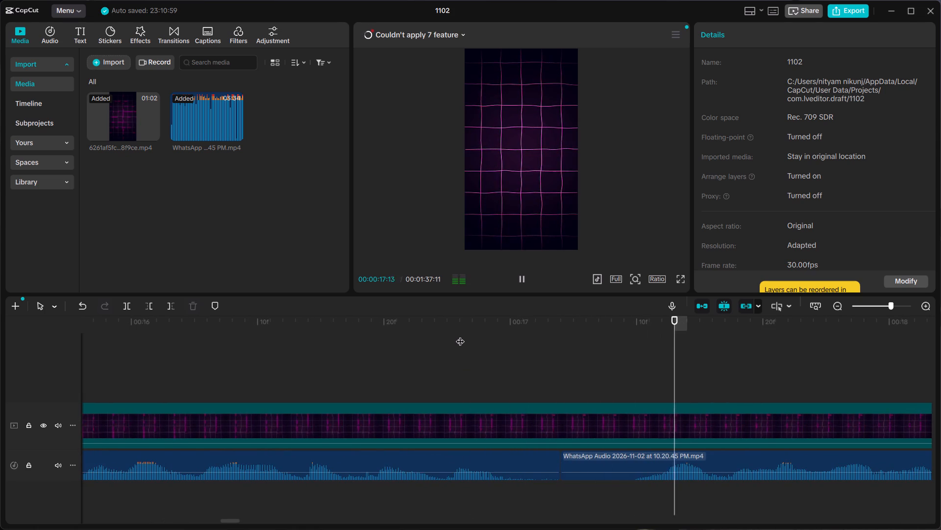
key("space")
left_click(586, 463)
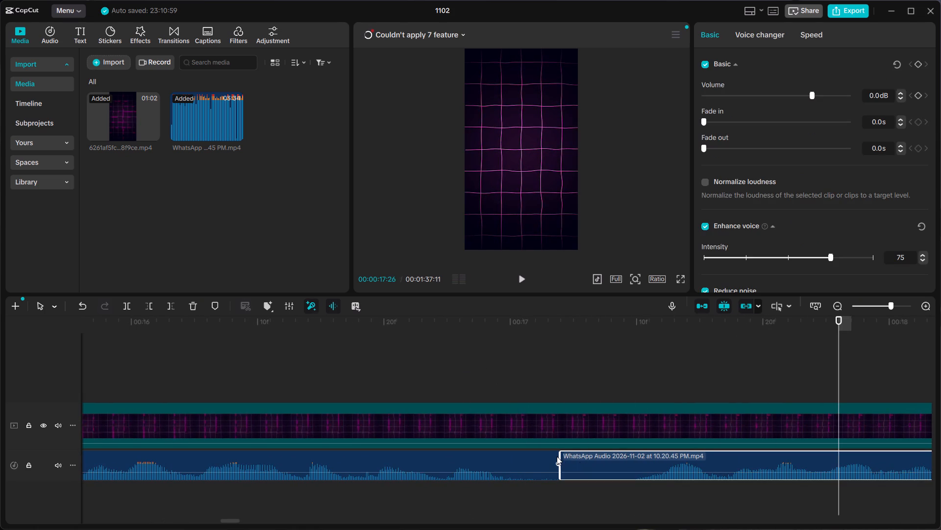
left_click(557, 456)
left_click(576, 463)
left_click_drag(580, 462, 593, 462)
left_click_drag(570, 458, 643, 458)
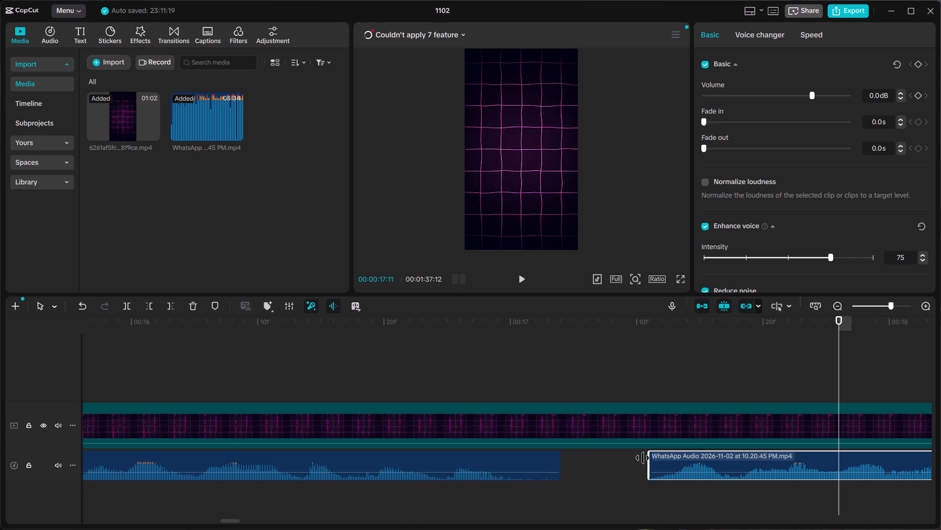
left_click_drag(643, 458, 646, 458)
Move the trimmed voice clip back to about 00:00:17:04 so it directly follows the preceding voice clip.
left_click_drag(729, 455, 651, 459)
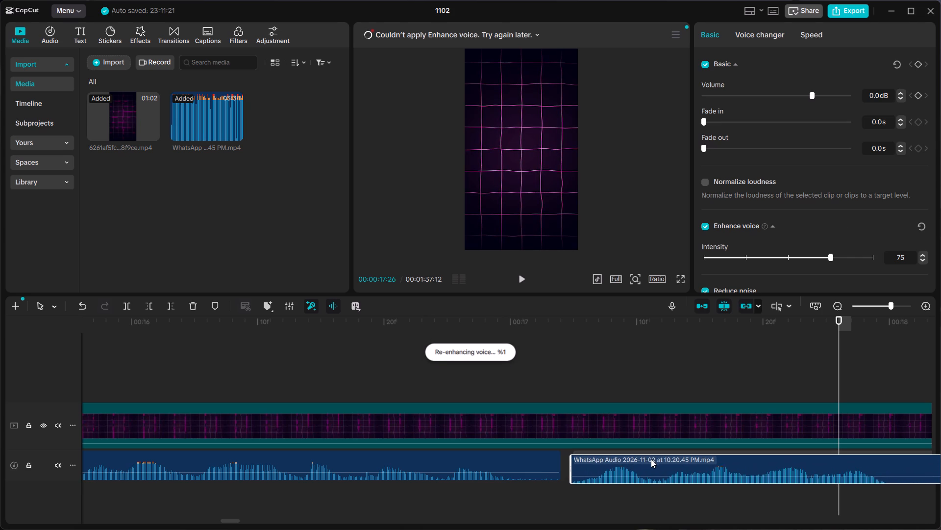
left_click_drag(651, 459, 640, 458)
Play the moved voice clip from about 18 seconds and split it at 00:00:21:03, after the phrase ends.
scroll(580, 456, "down", 5, "ctrl")
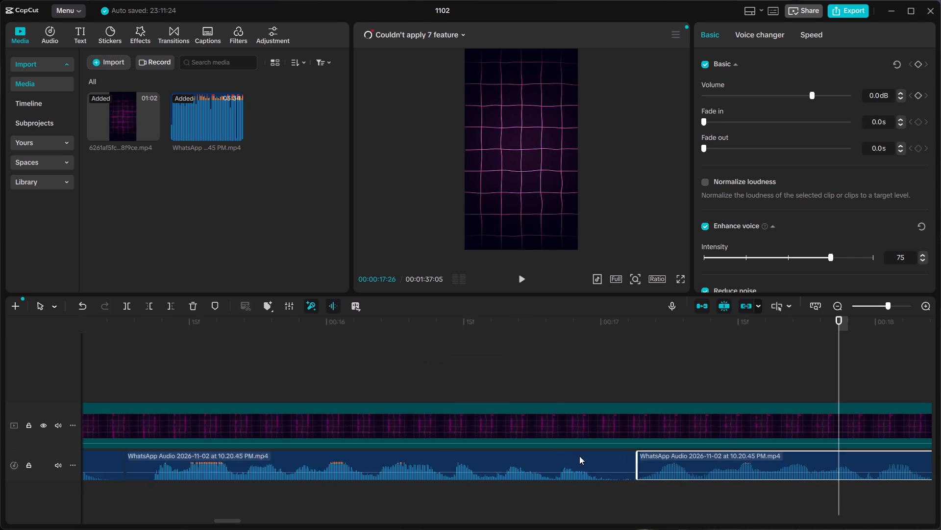
scroll(579, 456, "down", 3, "ctrl")
left_click(554, 369)
key("space")
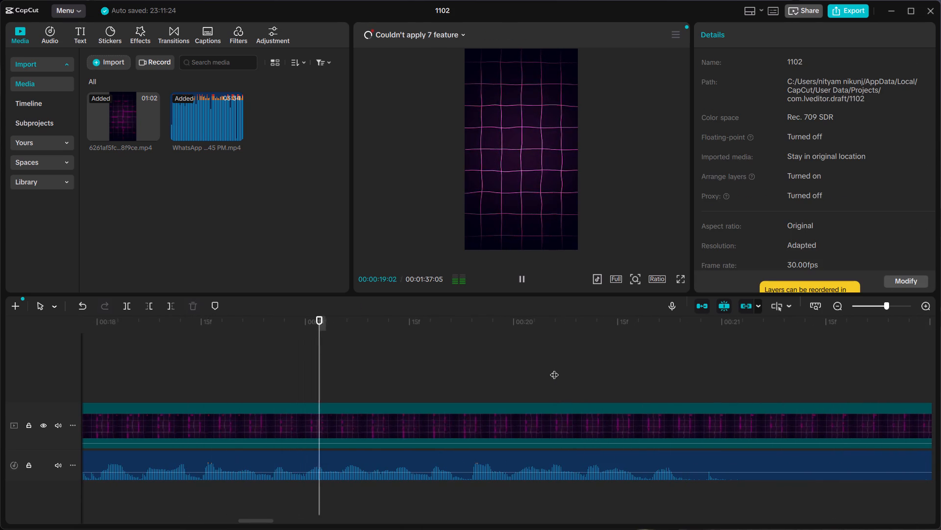
key("space")
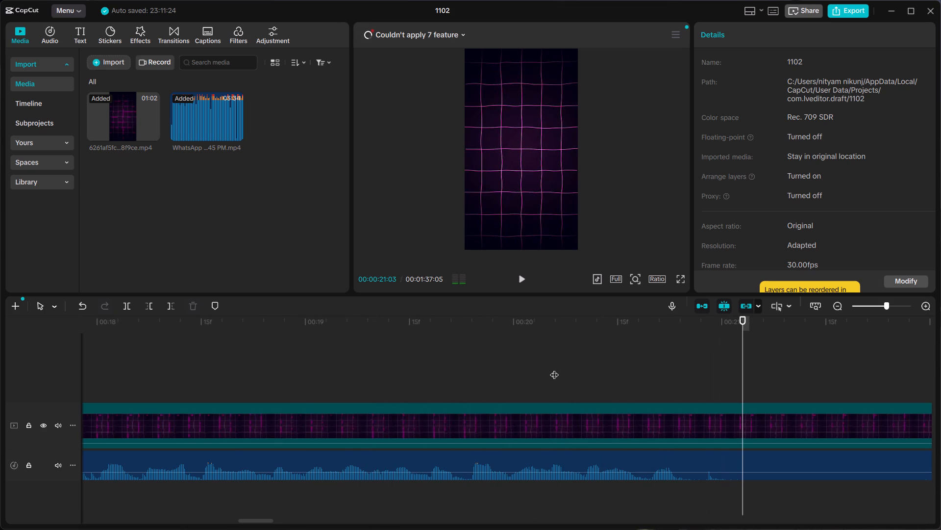
left_click(699, 458)
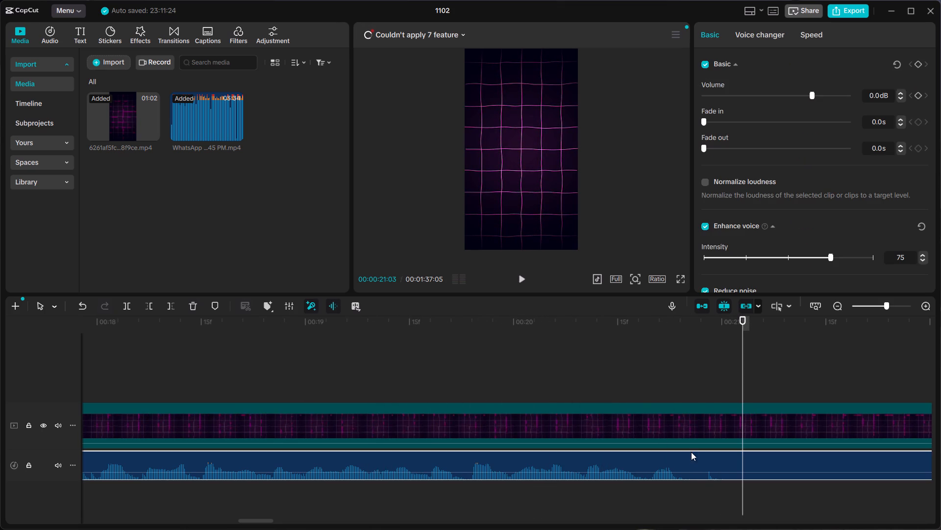
left_click(133, 310)
Preview the passage after the 00:00:21:03 split and trim the silent start off the following voice clip, to 00:00:22:16.
scroll(648, 457, "left", 2)
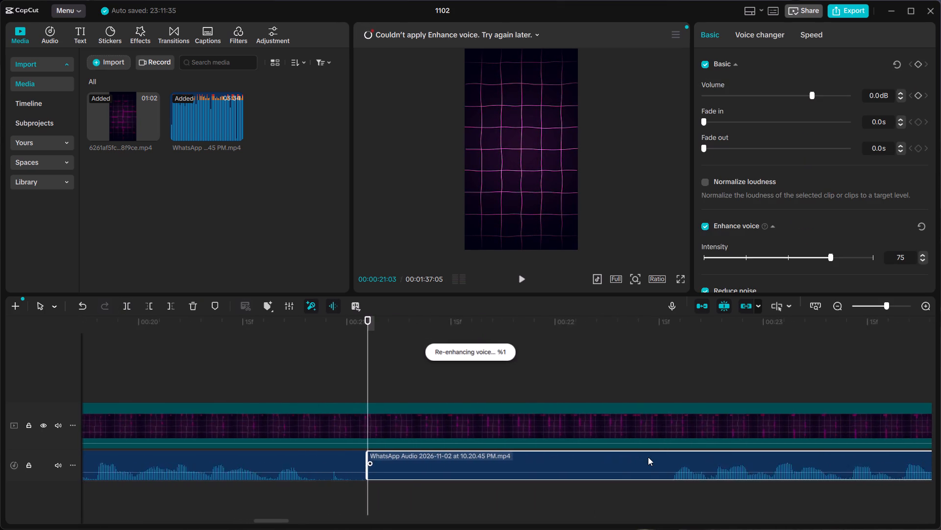
scroll(648, 457, "left", 1)
left_click(625, 397)
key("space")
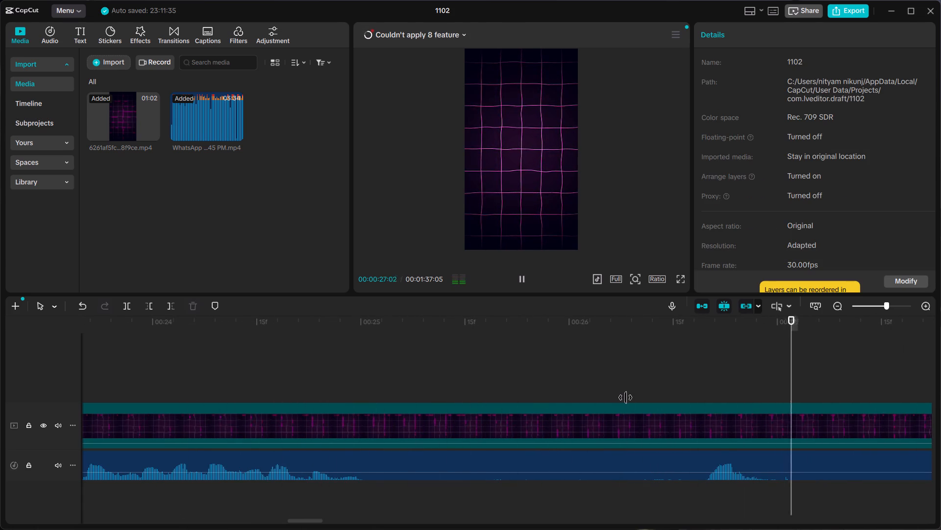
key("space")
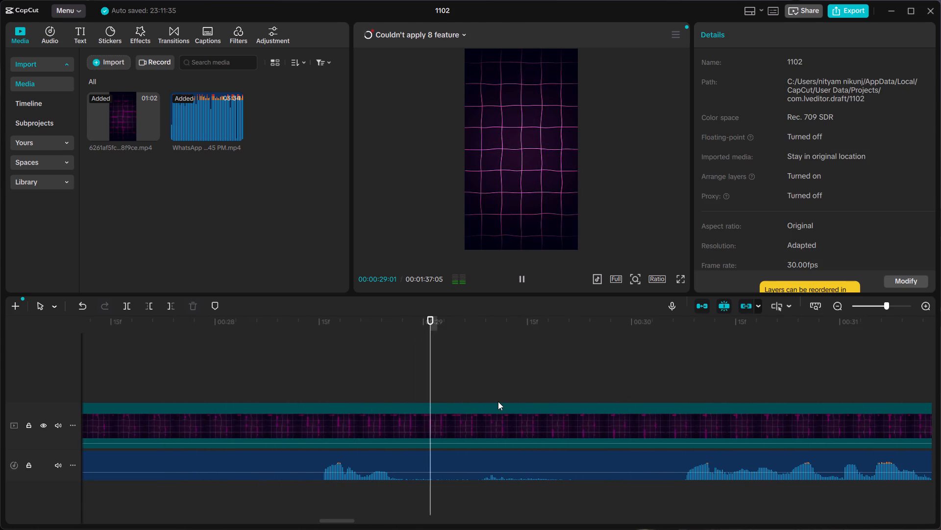
scroll(402, 430, "right", 7)
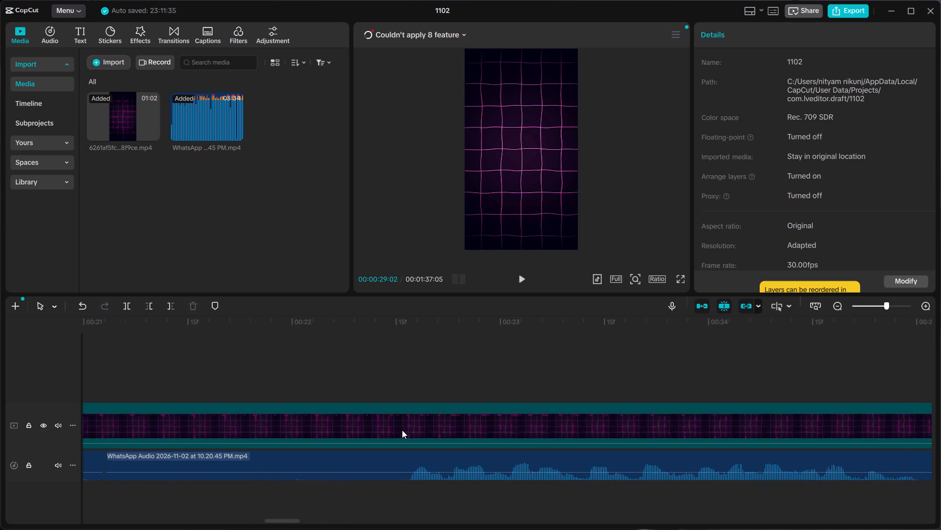
left_click(415, 377)
left_click(408, 468)
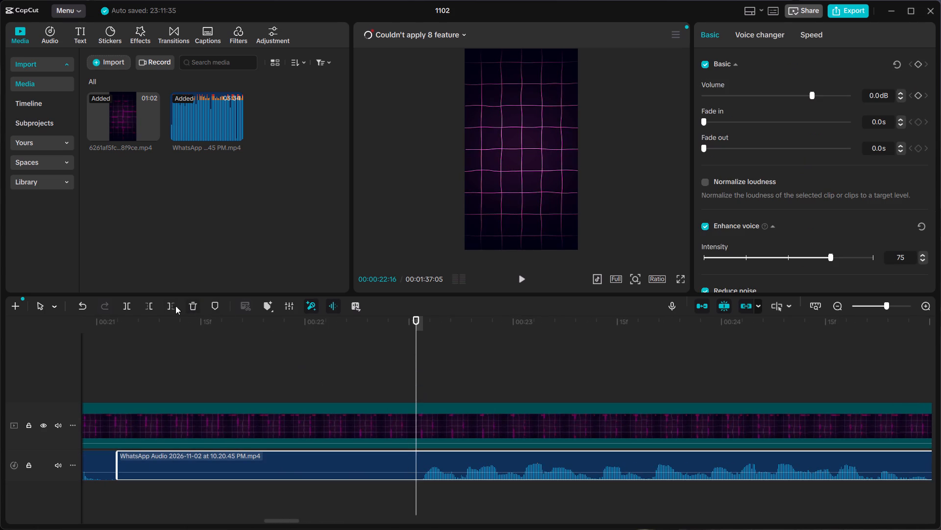
left_click(157, 307)
left_click(149, 307)
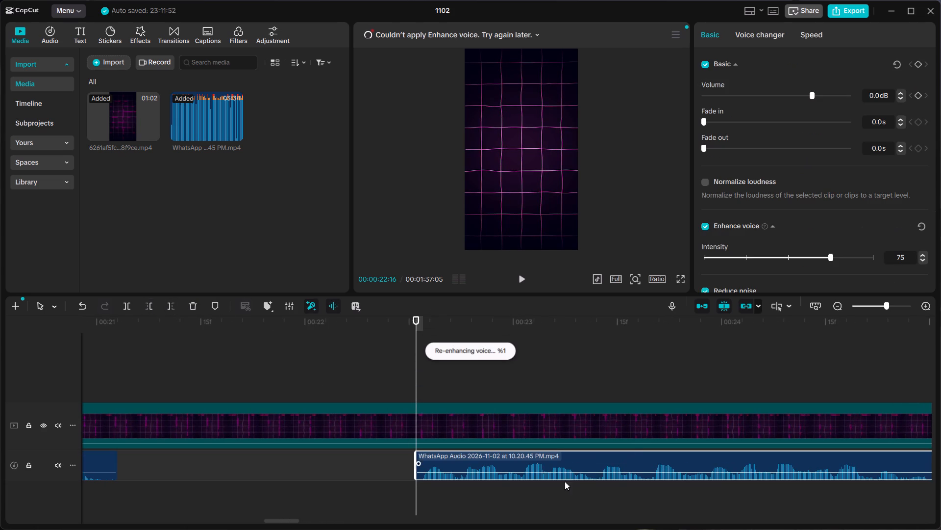
Move the trimmed voice clip back to about 00:00:21:03 so it directly follows the preceding voice clip.
left_click_drag(586, 464, 299, 462)
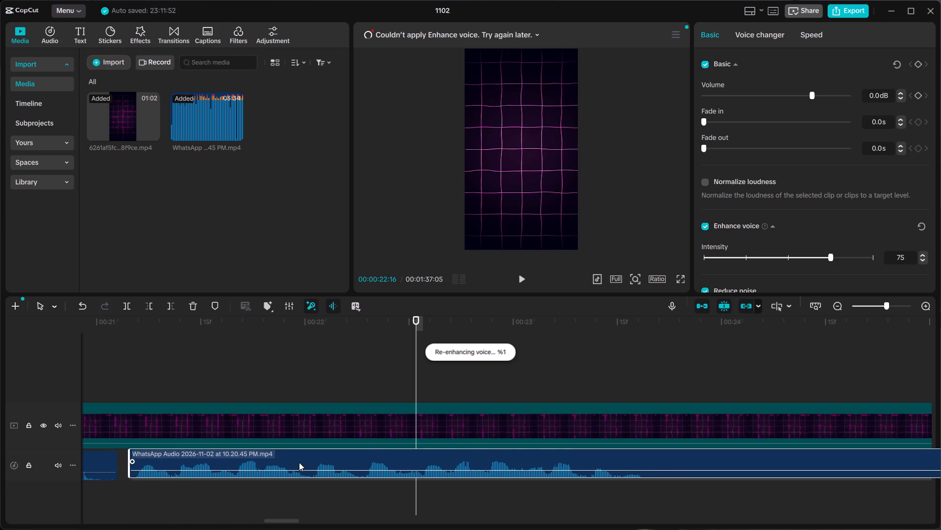
left_click_drag(299, 462, 286, 463)
Check the join near 21 seconds by playback and split the voice clip at 00:00:23:18, where the phrase ends.
scroll(286, 463, "right", 2)
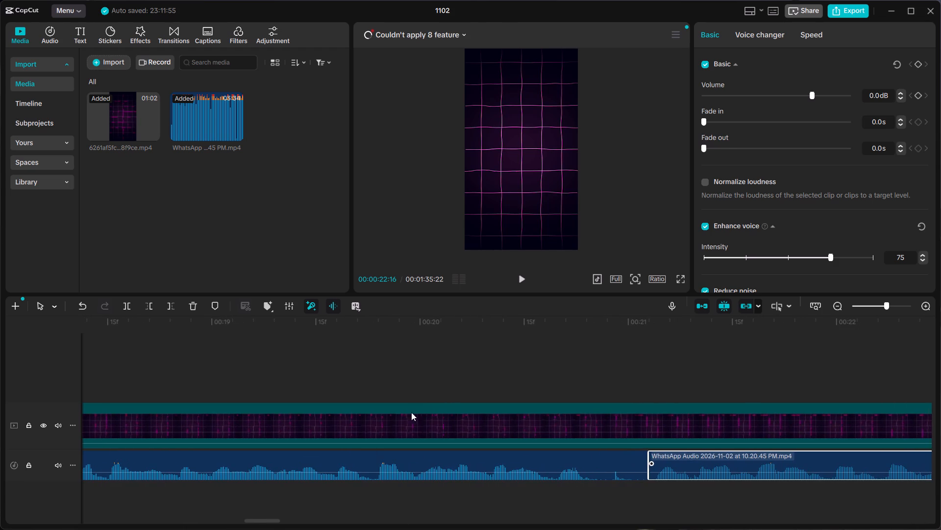
left_click(448, 387)
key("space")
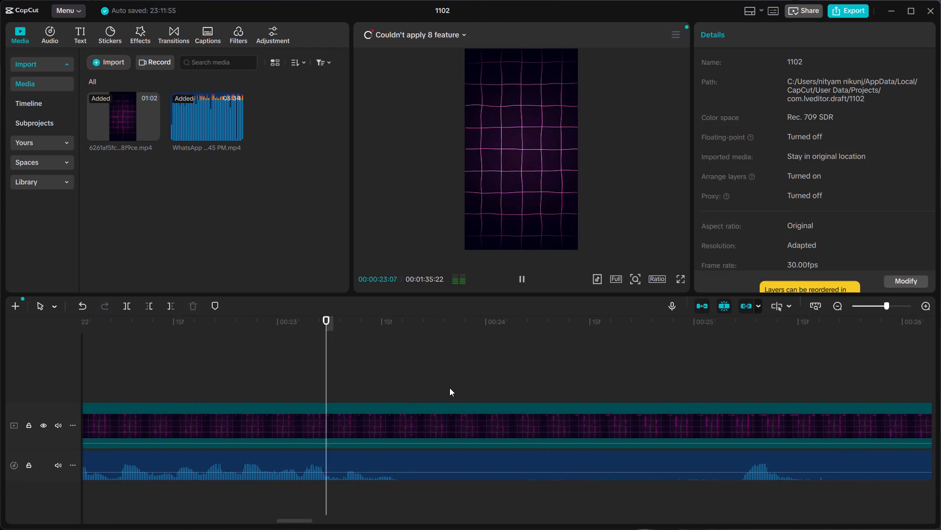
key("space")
left_click(414, 447)
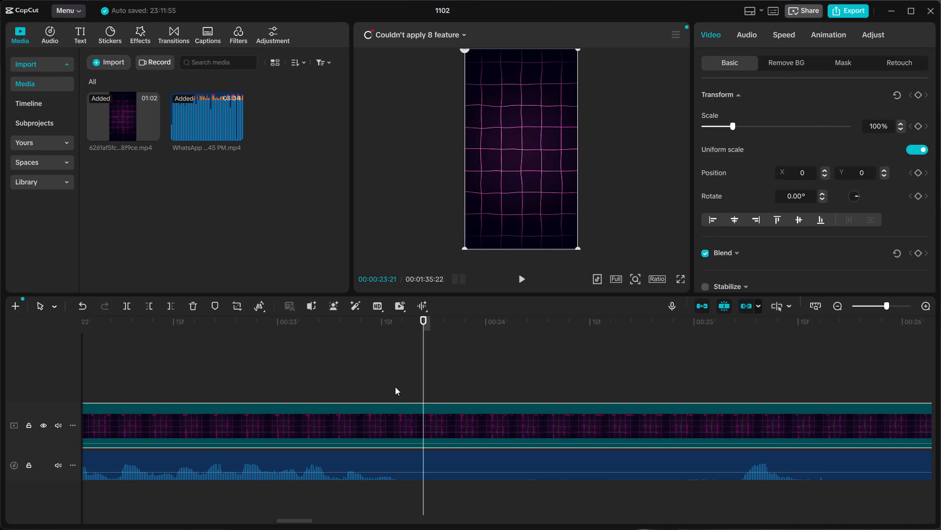
left_click(395, 387)
left_click(400, 462)
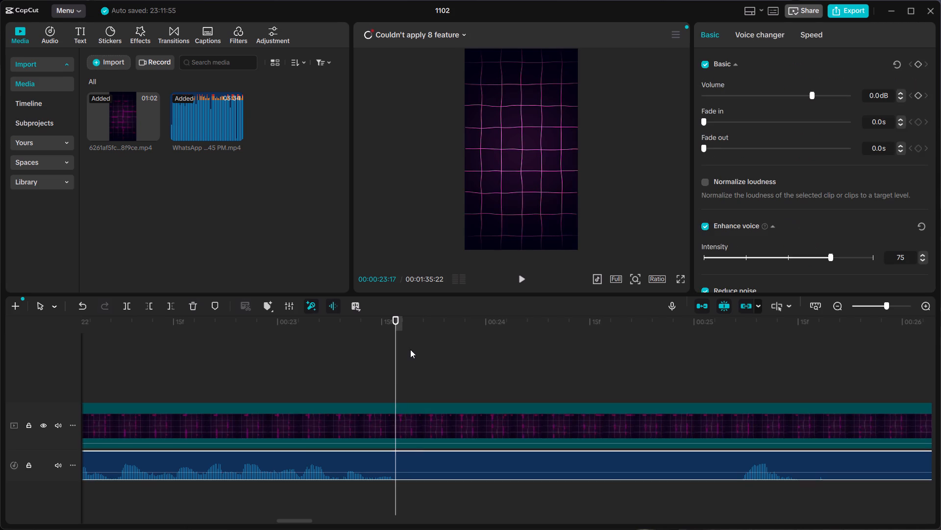
left_click(402, 362)
left_click(400, 461)
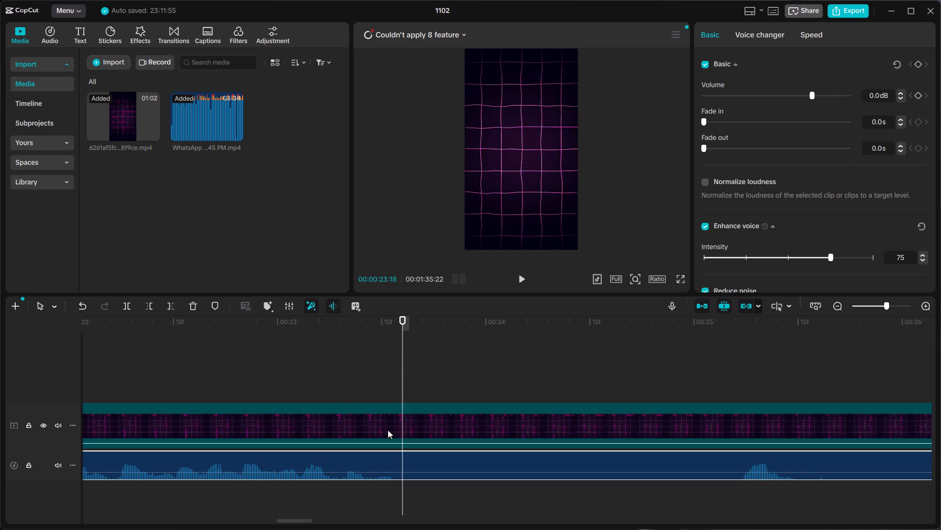
left_click(127, 308)
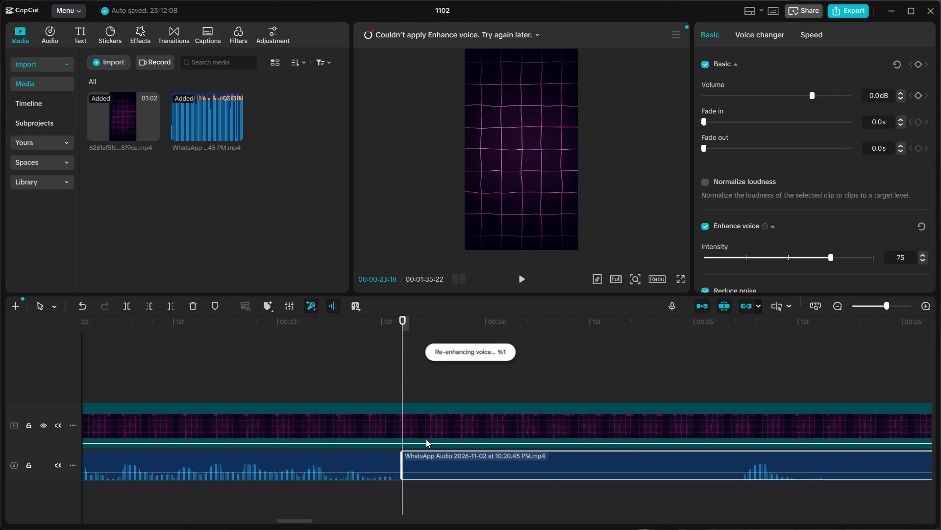
Play the voice recording onward from about 28 seconds and trim away the start of the clip after the split, to 00:00:46:16.
scroll(433, 439, "left", 4)
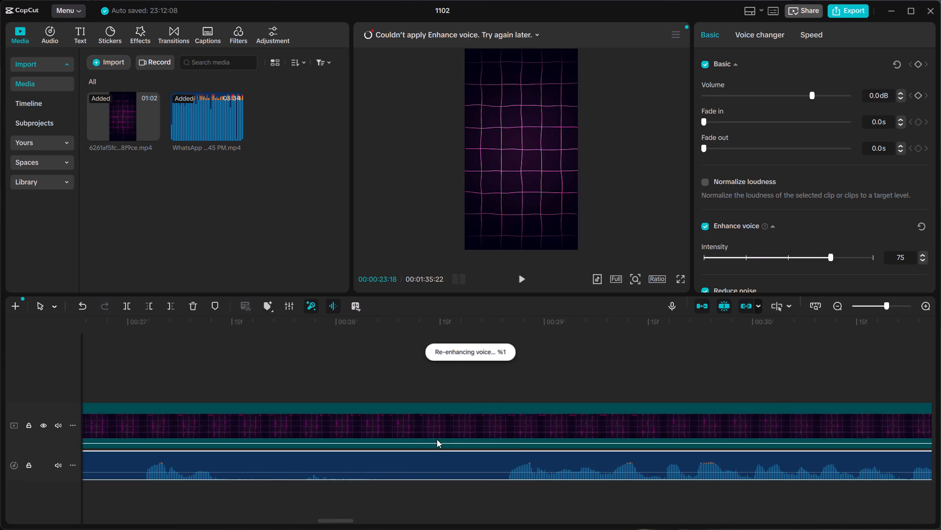
left_click(496, 388)
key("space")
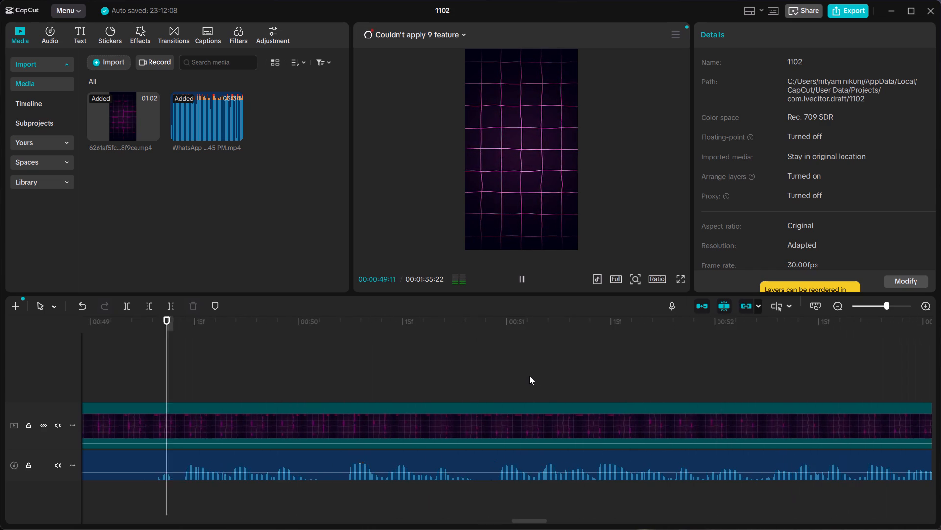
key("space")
scroll(461, 403, "right", 1)
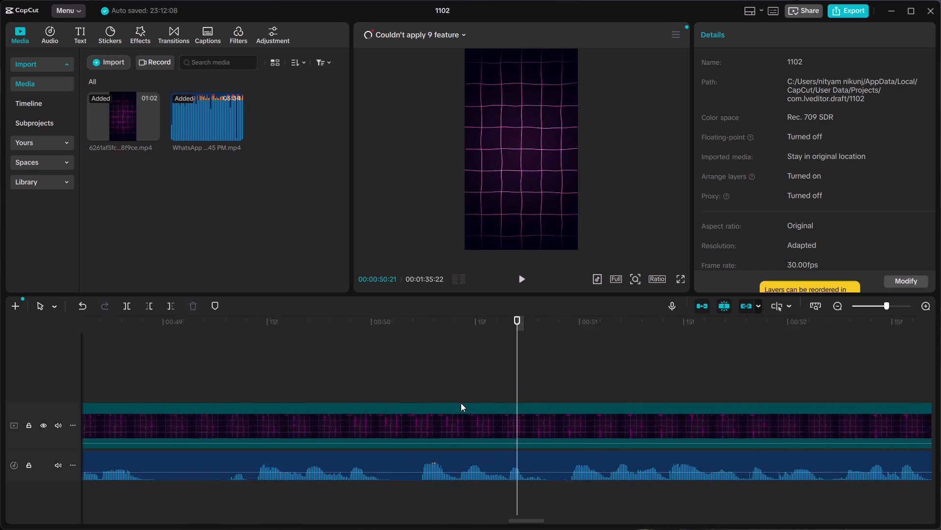
scroll(461, 403, "right", 4)
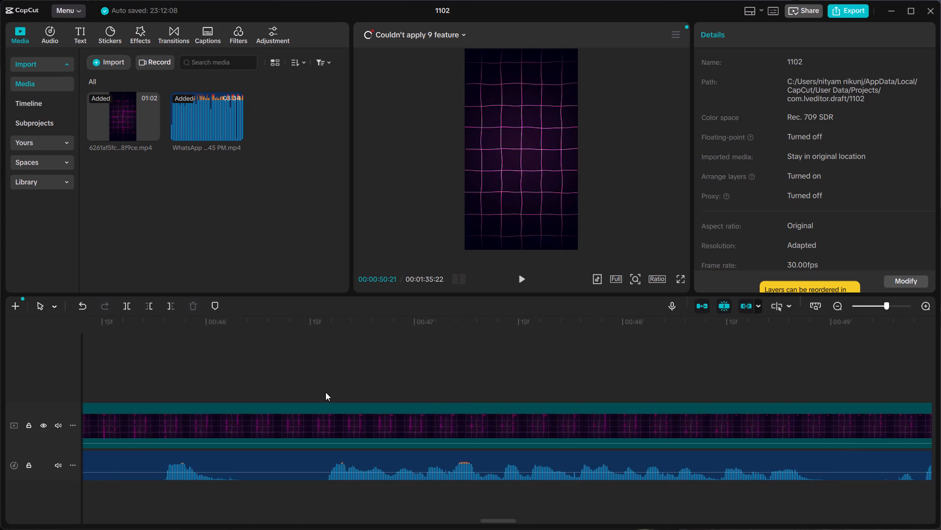
left_click(316, 388)
left_click(319, 454)
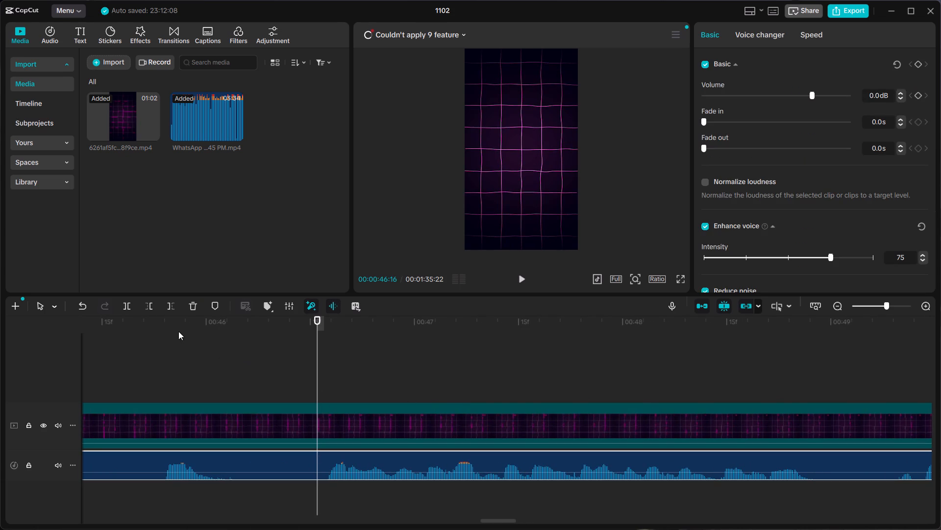
left_click(156, 307)
left_click(154, 308)
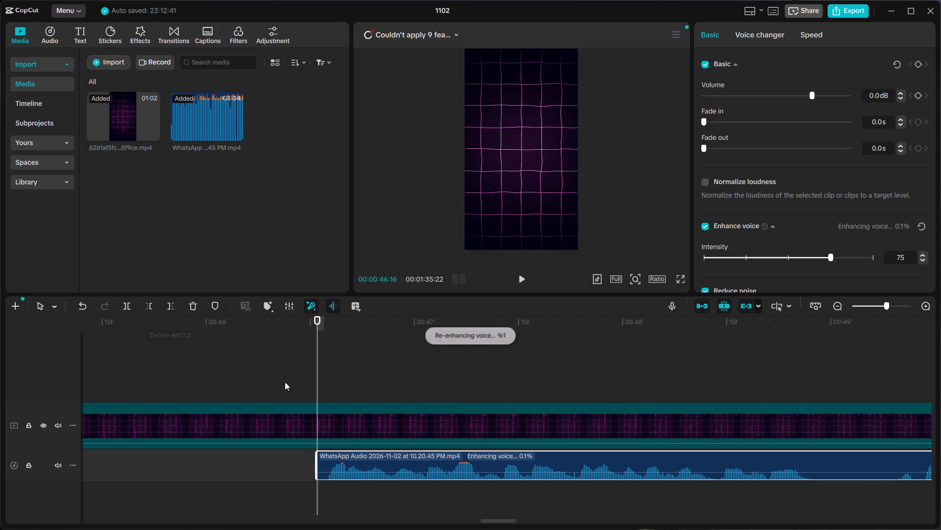
Move the trimmed voice clip back to about 00:00:23:18, directly after the preceding voice clip on the same audio track.
left_click_drag(413, 461, 0, 463)
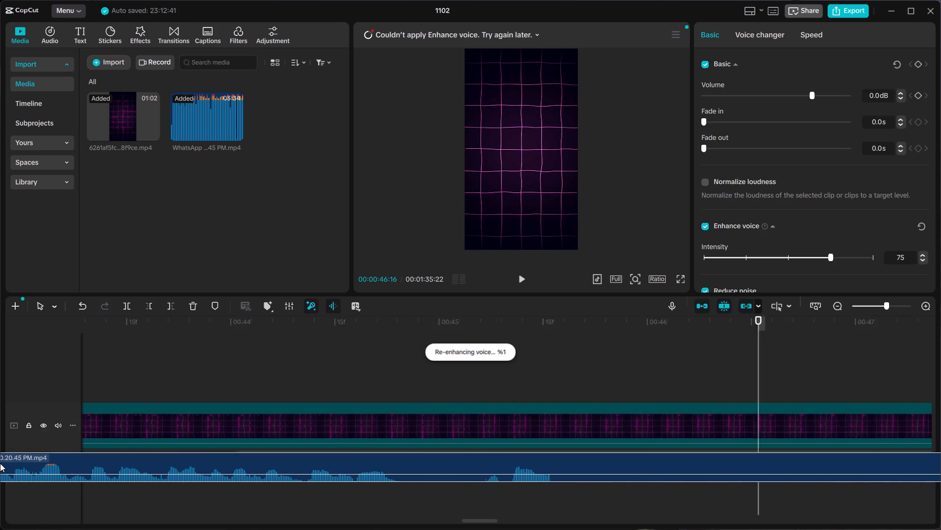
left_click_drag(0, 463, 0, 440)
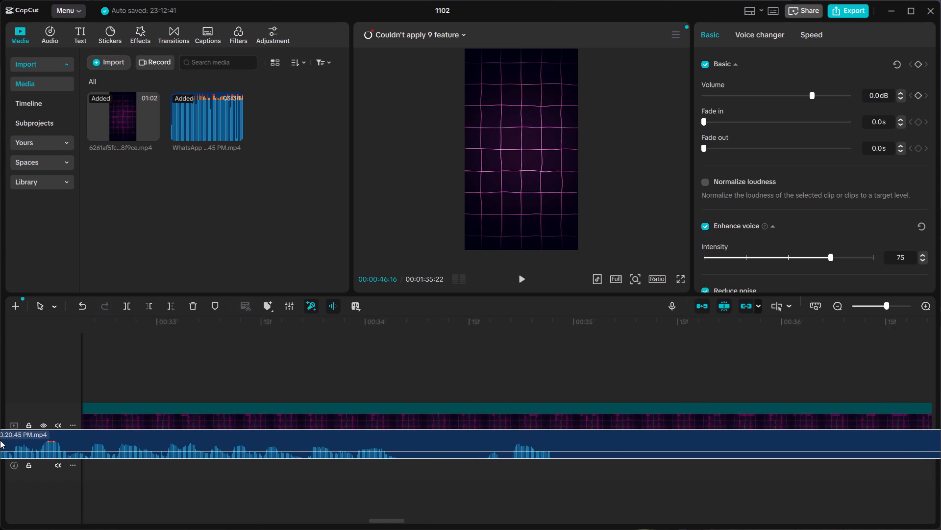
left_click_drag(0, 440, 940, 425)
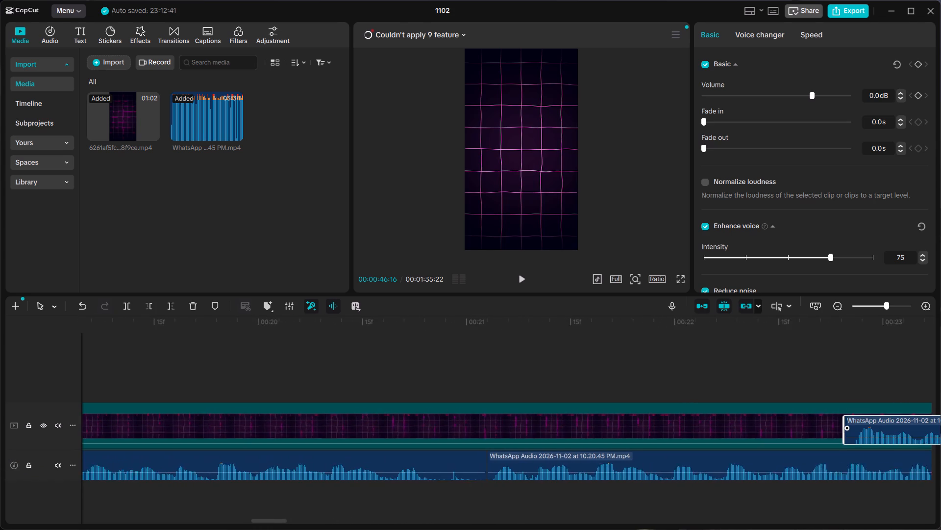
left_click_drag(940, 425, 790, 449)
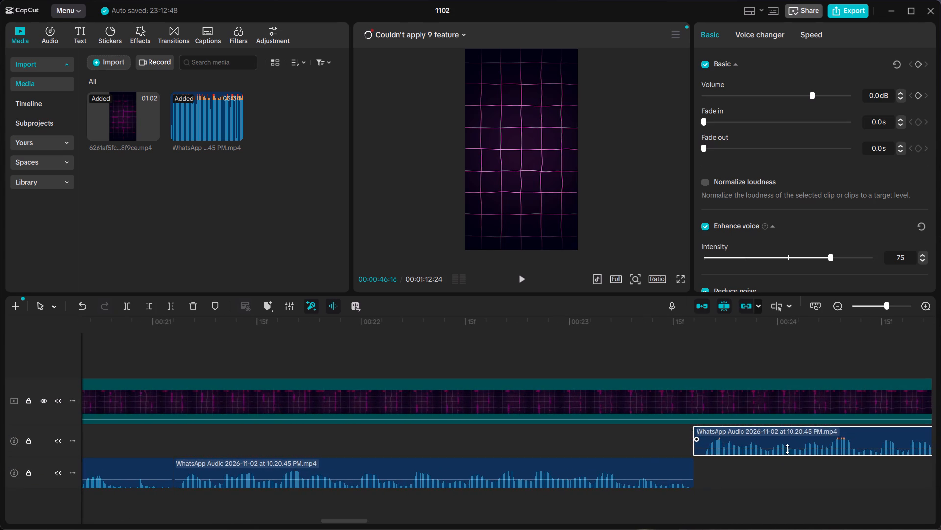
left_click_drag(775, 432, 775, 470)
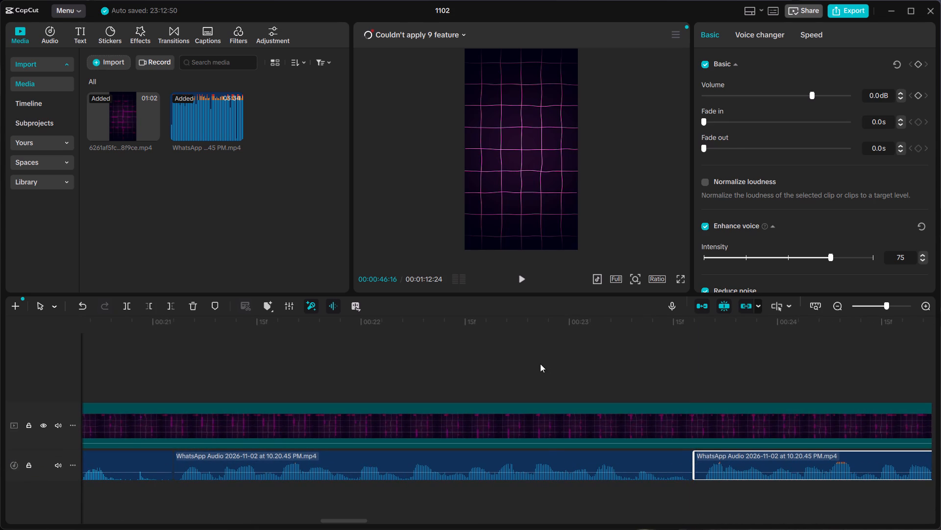
Check the join near 23 seconds by playback and split the voice clip at 00:00:26:03, in the pause after the phrase.
left_click(540, 364)
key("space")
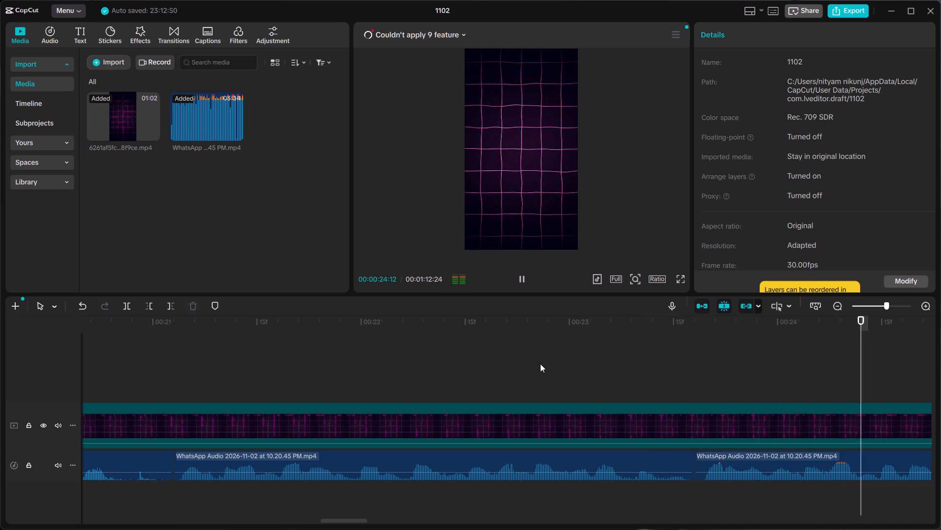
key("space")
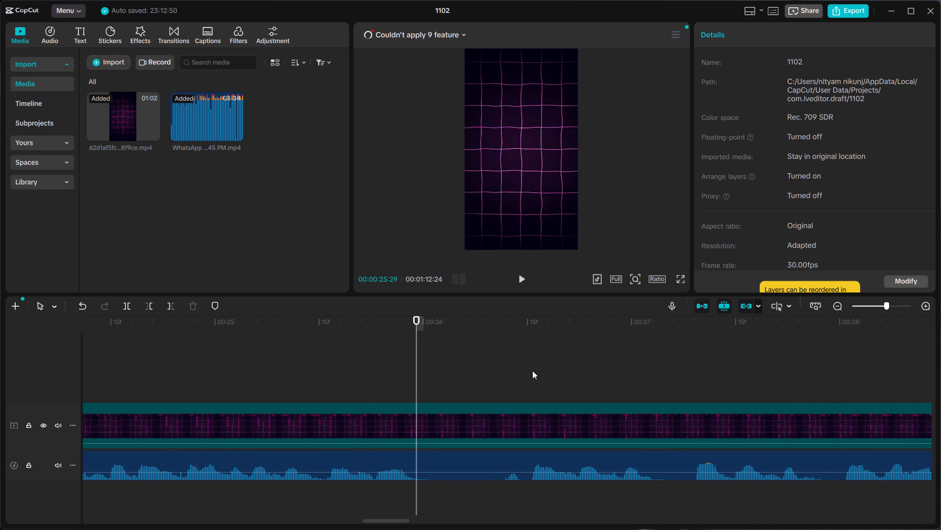
scroll(532, 371, "right", 6)
left_click(532, 371)
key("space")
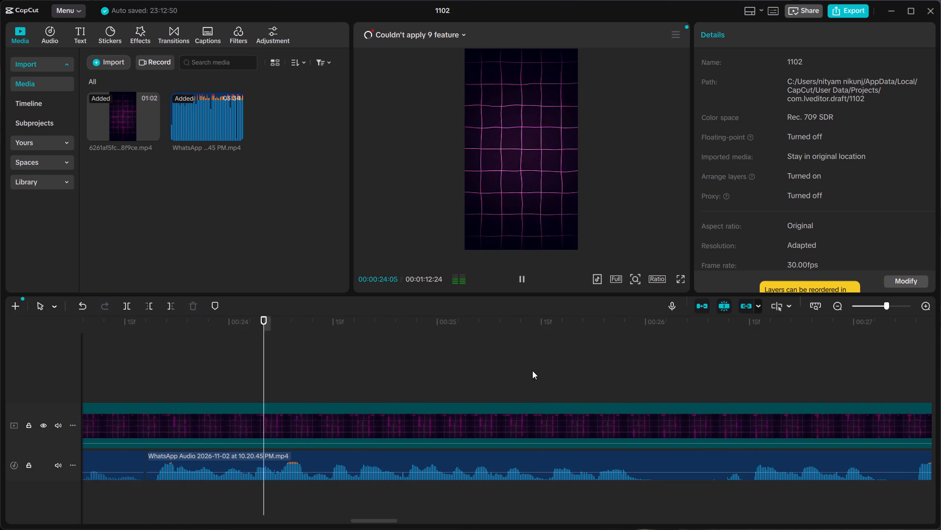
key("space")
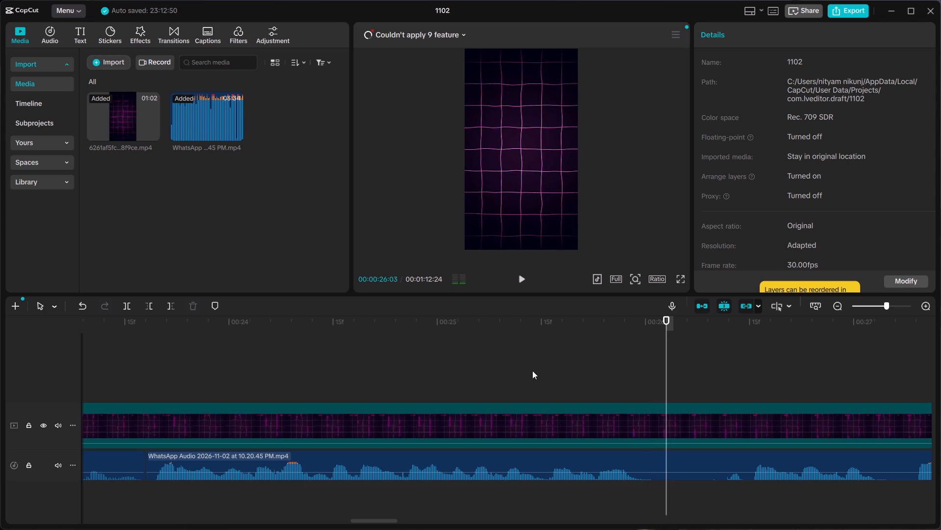
left_click(644, 457)
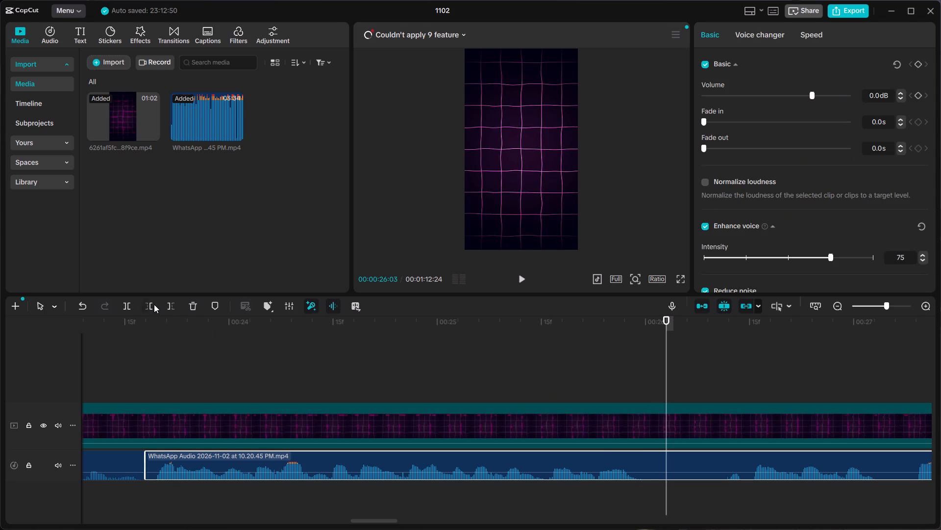
left_click(129, 307)
Play the voice recording onward from about 26 seconds and trim away the start of the clip after the split, to 00:00:55:07.
scroll(564, 398, "left", 1)
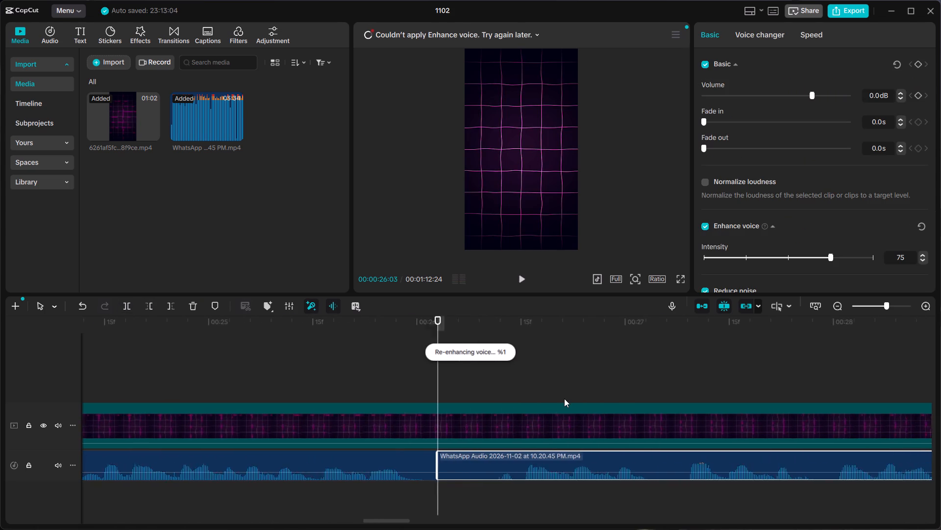
scroll(564, 398, "left", 1)
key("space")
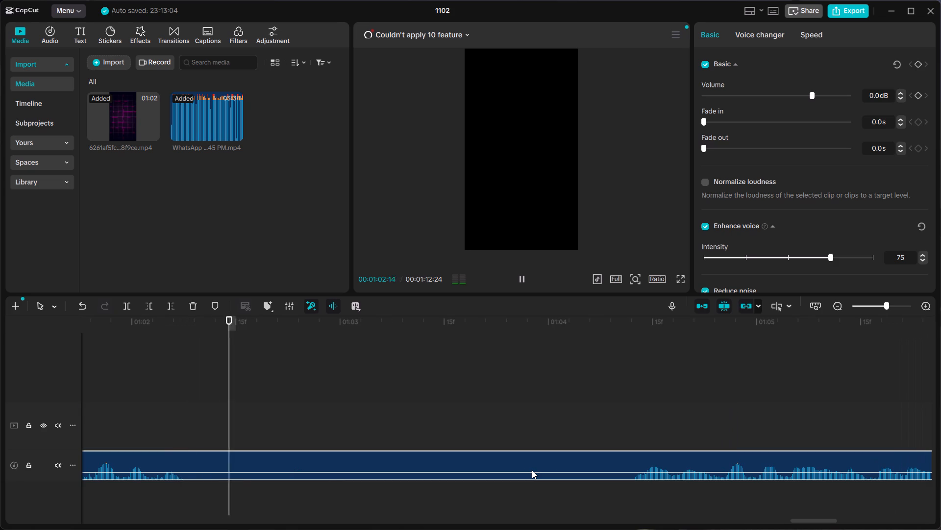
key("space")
scroll(402, 467, "right", 4)
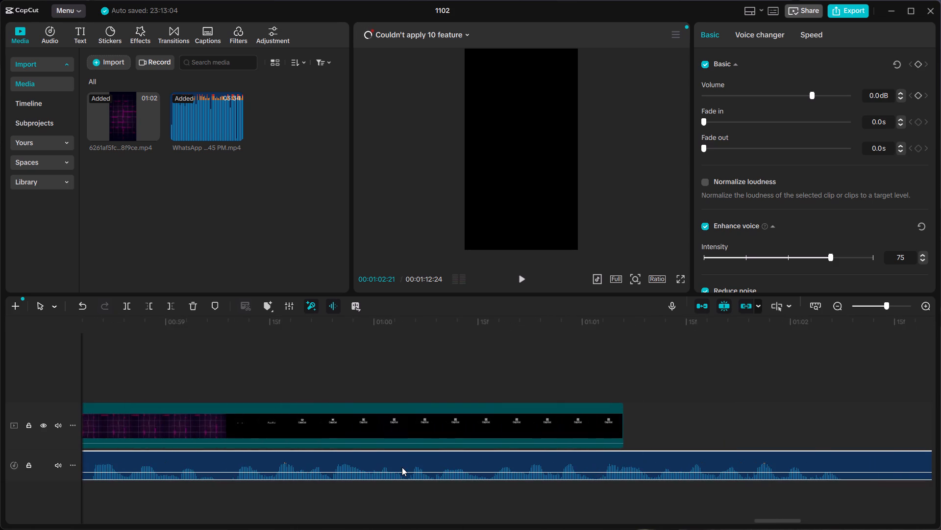
scroll(403, 470, "down", 12, "ctrl")
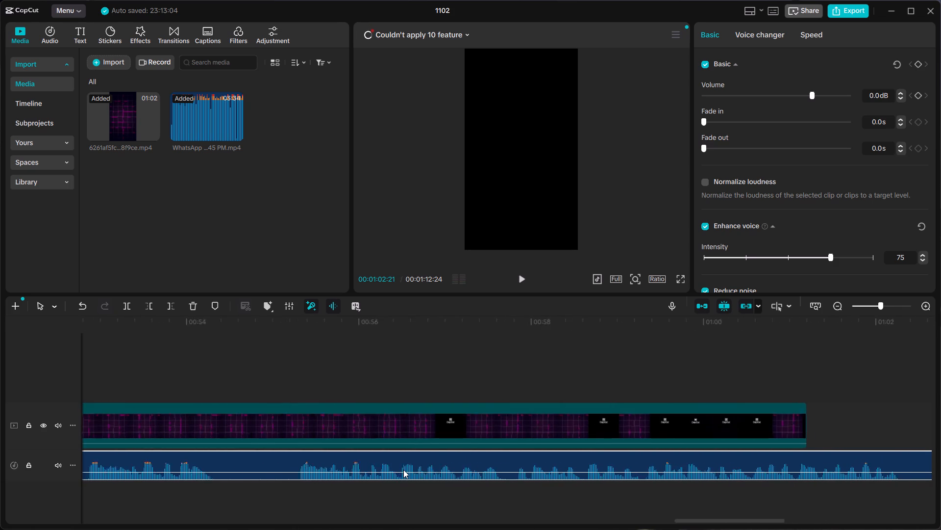
scroll(403, 470, "down", 12, "ctrl")
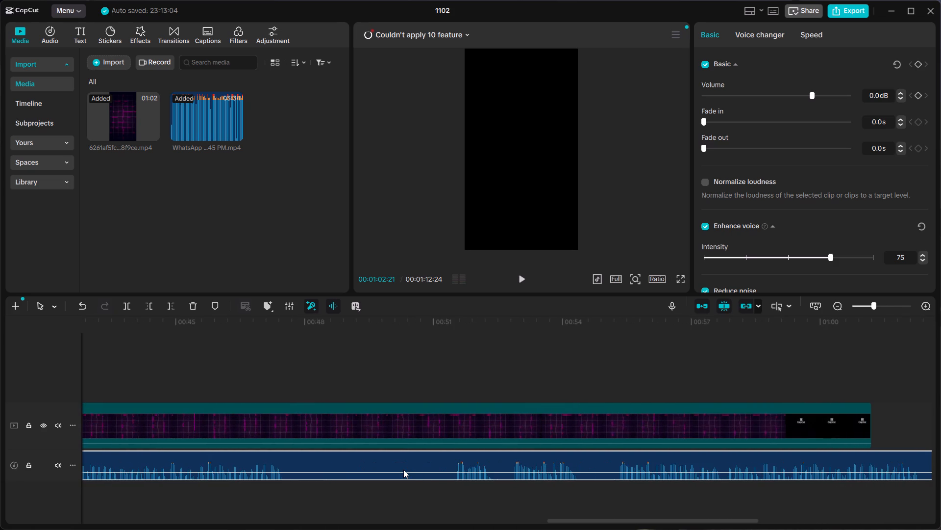
scroll(403, 470, "down", 5, "ctrl")
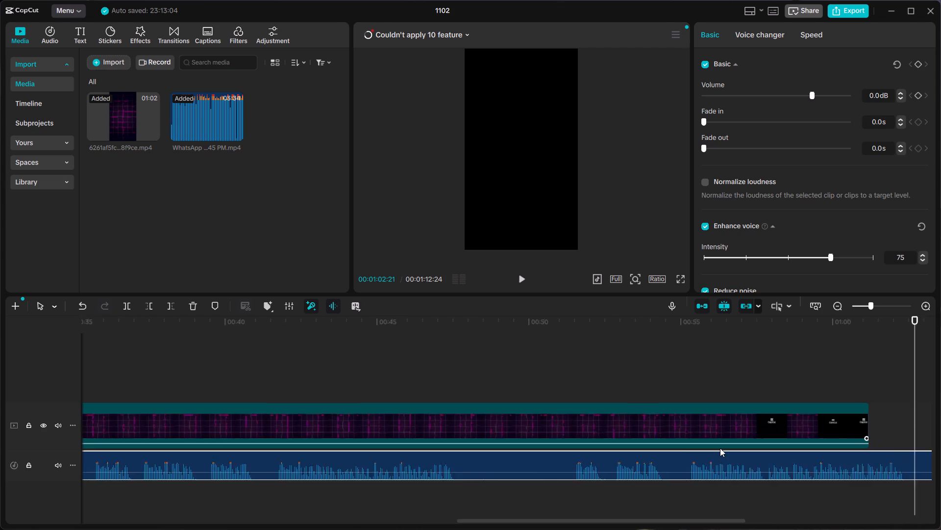
left_click(655, 388)
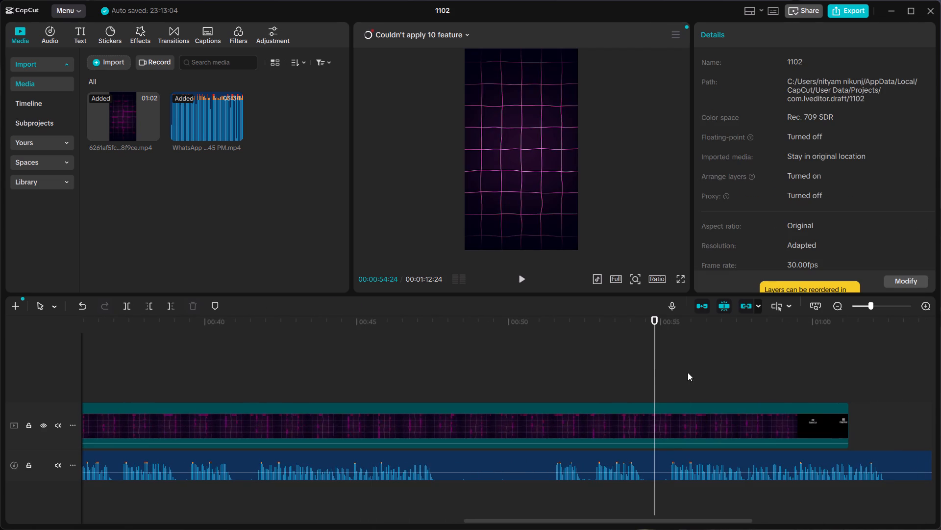
left_click(661, 370)
left_click(663, 371)
left_click(668, 371)
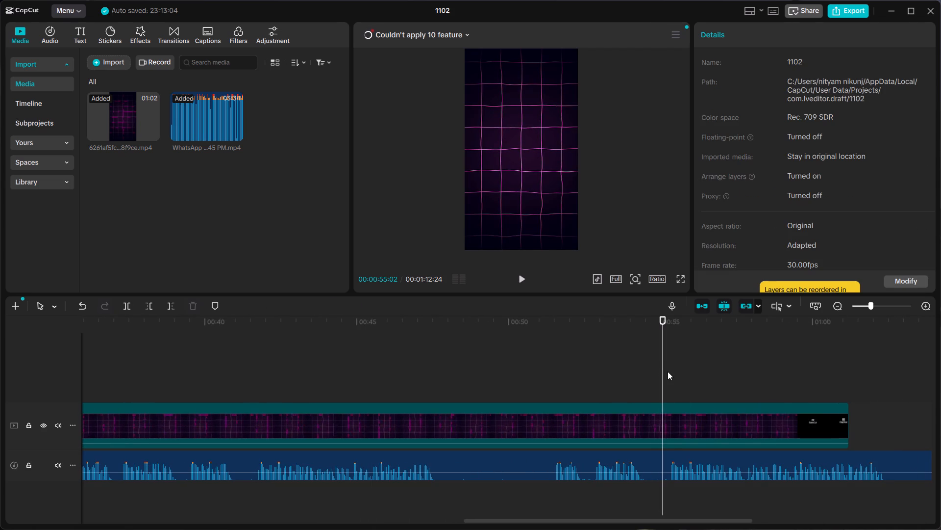
left_click(654, 466)
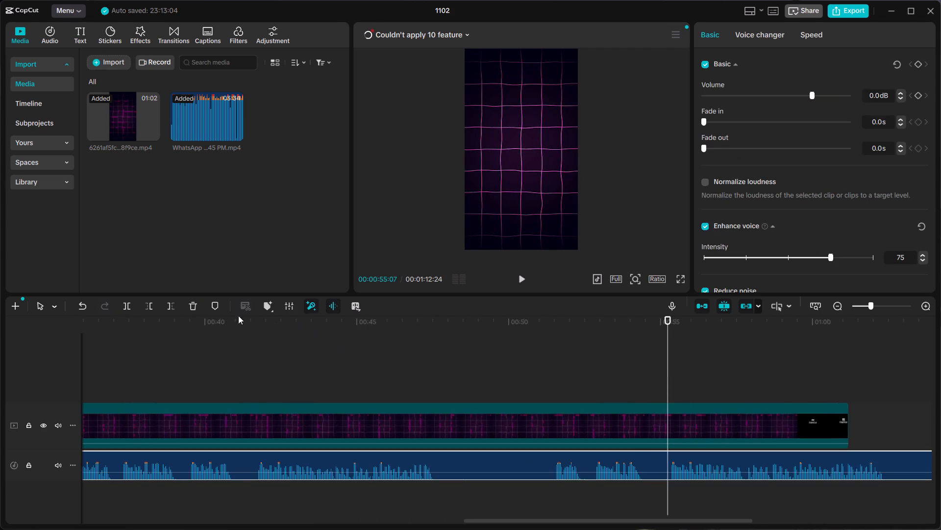
left_click(144, 305)
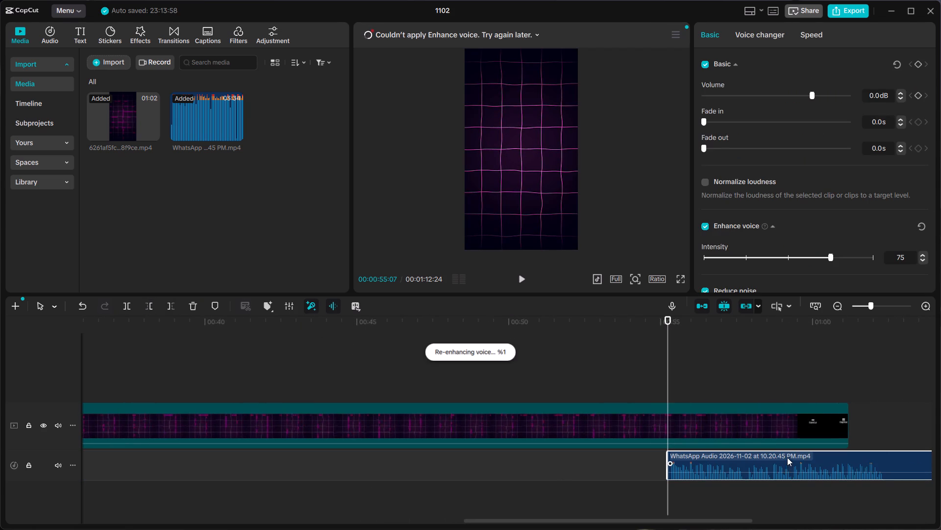
Move the trimmed voice clip back to about 00:00:26:03, directly after the preceding voice clip on the same audio track.
left_click_drag(787, 457, 663, 503)
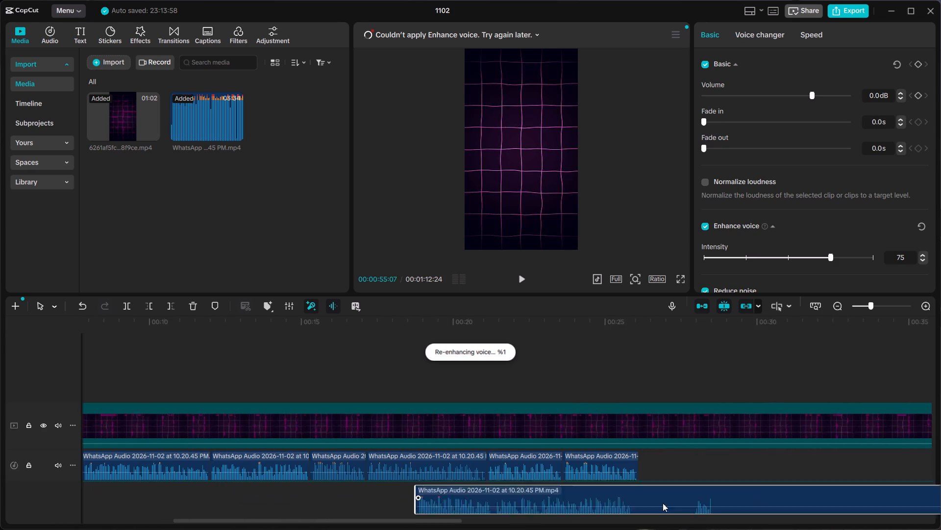
left_click_drag(663, 503, 761, 461)
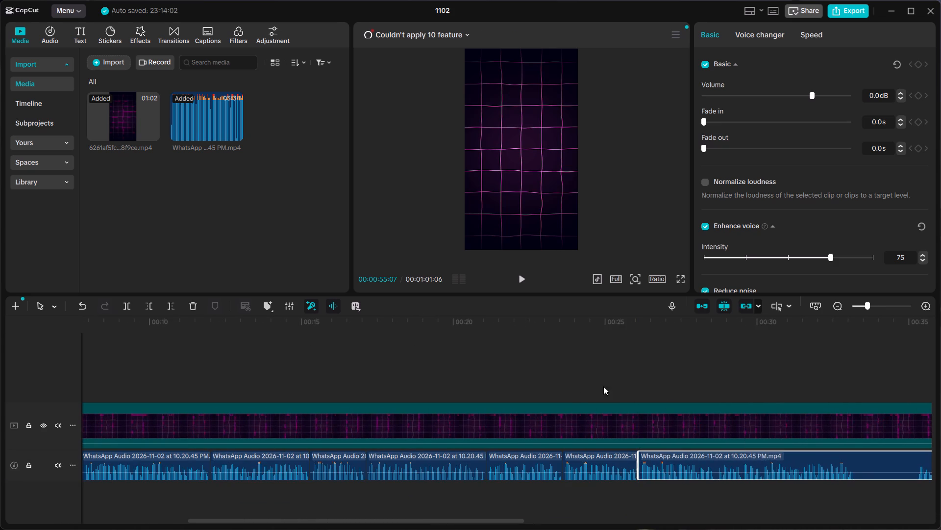
Check the join near 26 seconds by playback and delete the short voice clip just before it, from about 00:00:23:18 to 00:00:26:03.
left_click(535, 375)
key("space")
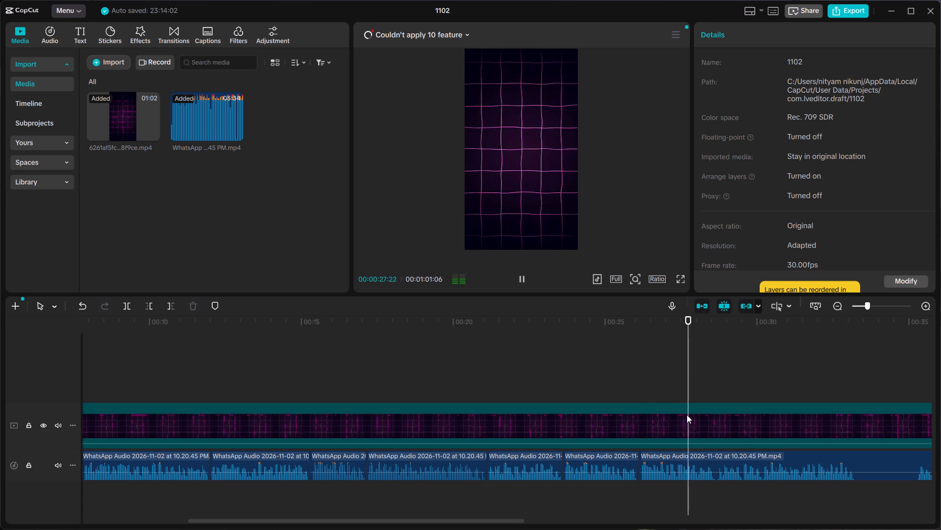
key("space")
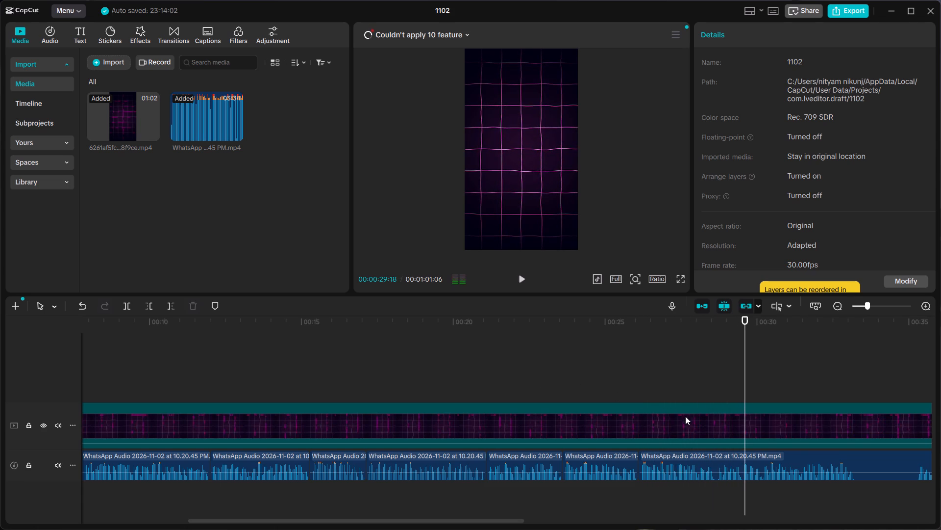
left_click(624, 457)
right_click(624, 457)
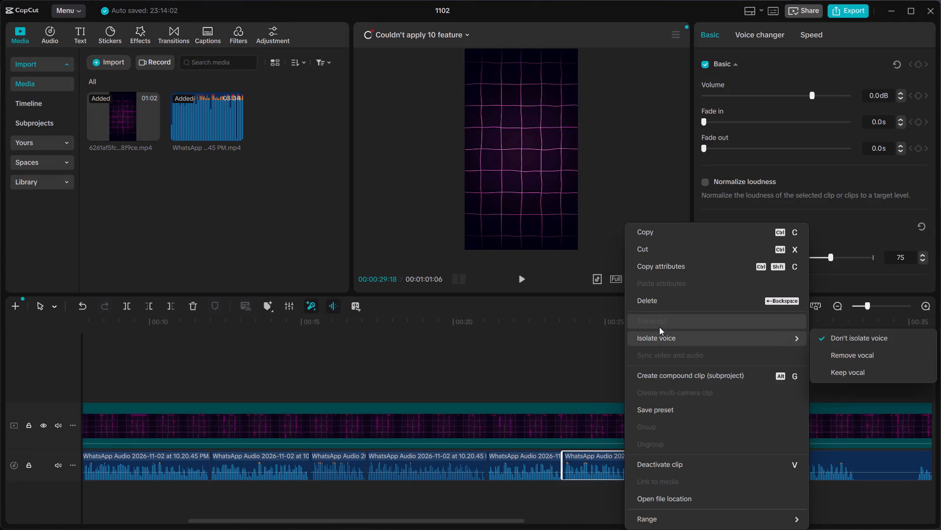
left_click(659, 301)
Move the voice clip after the gap back to about 00:00:23:18, directly against the preceding voice clip.
left_click_drag(704, 453, 685, 453)
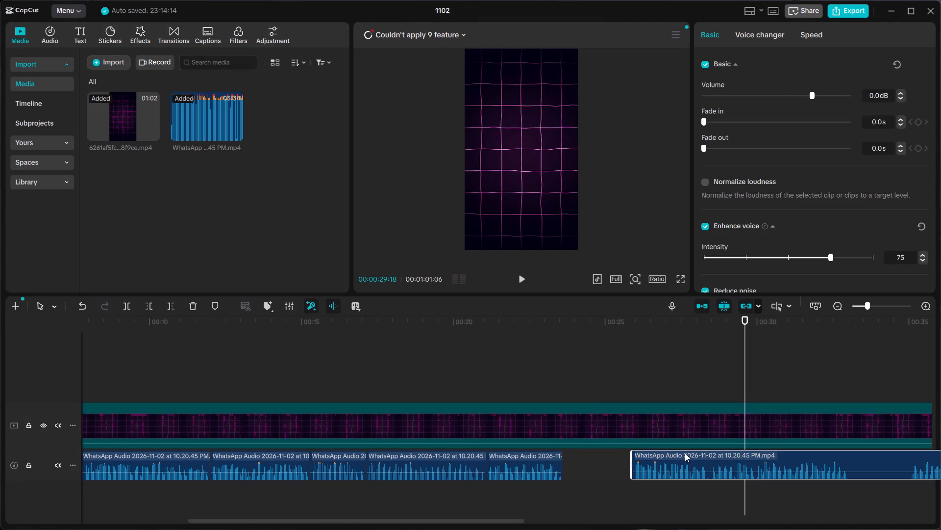
left_click_drag(685, 453, 627, 454)
Check the join near 23 seconds by playback and split the voice clip at 00:00:30:22, in the pause after the phrase.
left_click(482, 350)
scroll(510, 394, "up", 9, "ctrl")
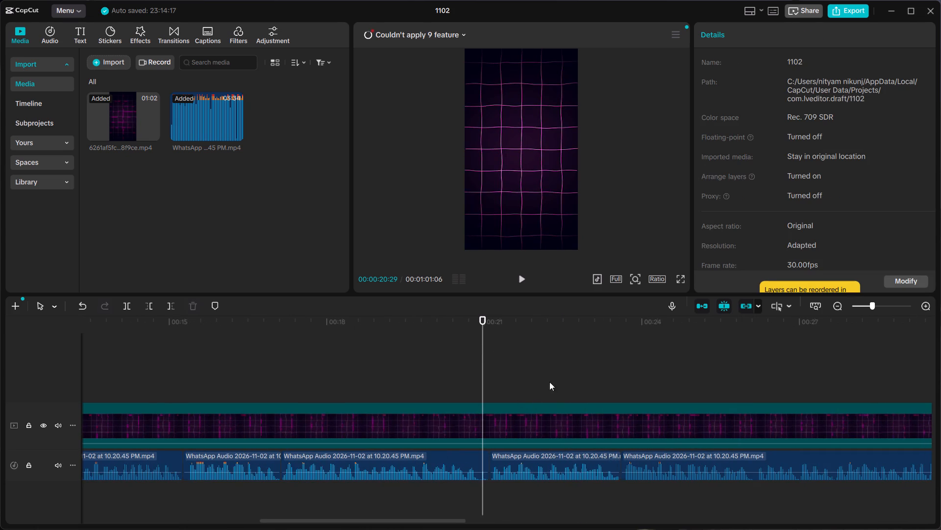
left_click(533, 376)
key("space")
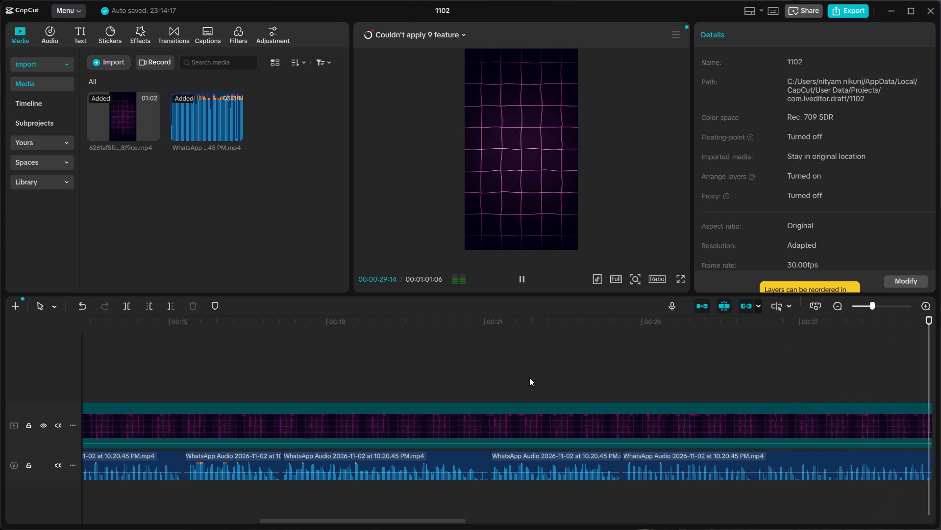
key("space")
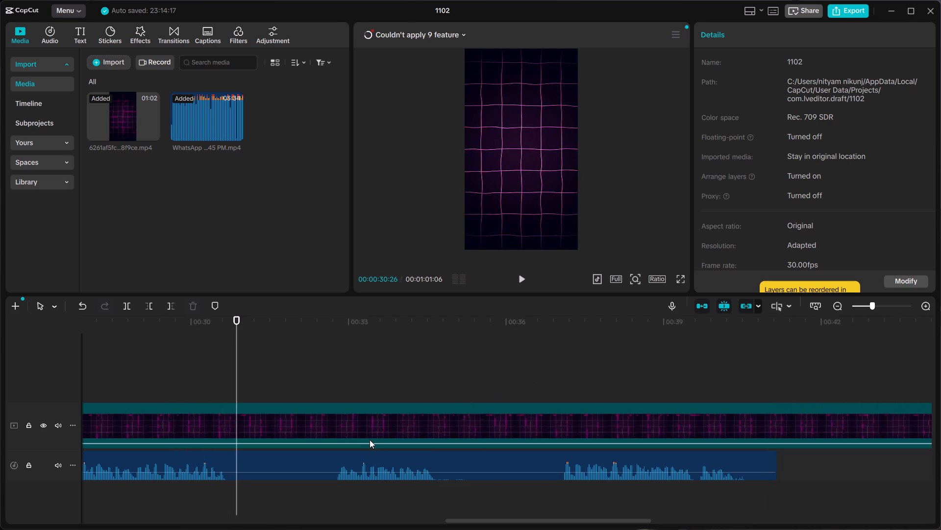
scroll(369, 440, "up", 13, "ctrl")
scroll(335, 443, "right", 1)
left_click(363, 378)
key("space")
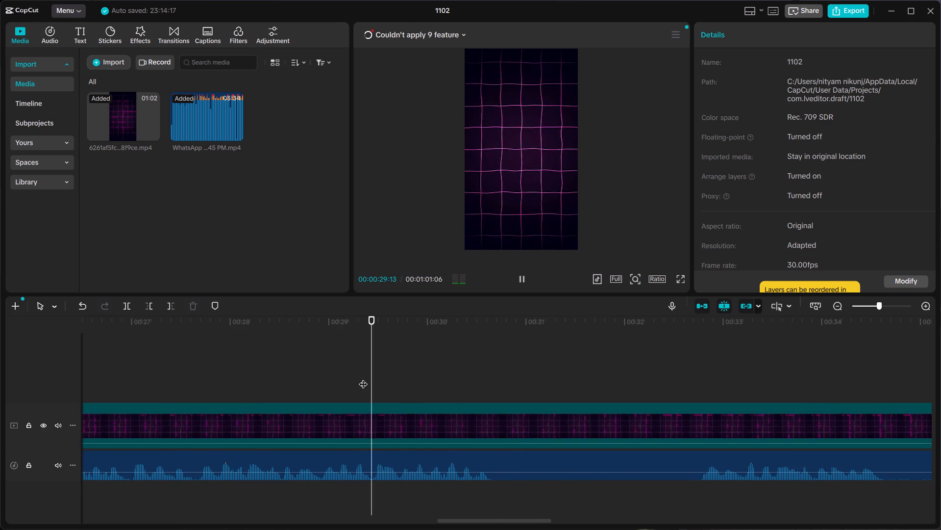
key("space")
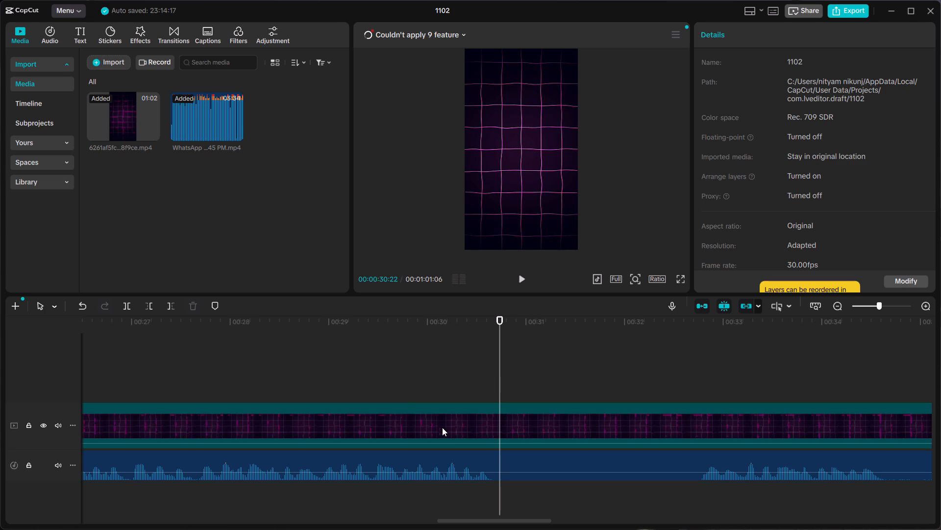
left_click(476, 465)
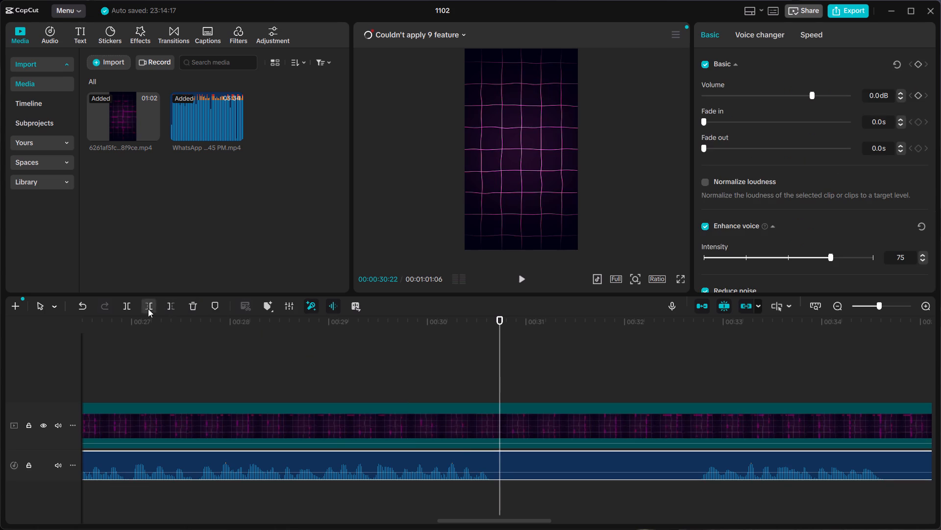
left_click(123, 309)
Play the voice recording after the split and trim away the start of that clip to 00:00:32:22, just before the speech.
scroll(522, 410, "left", 1)
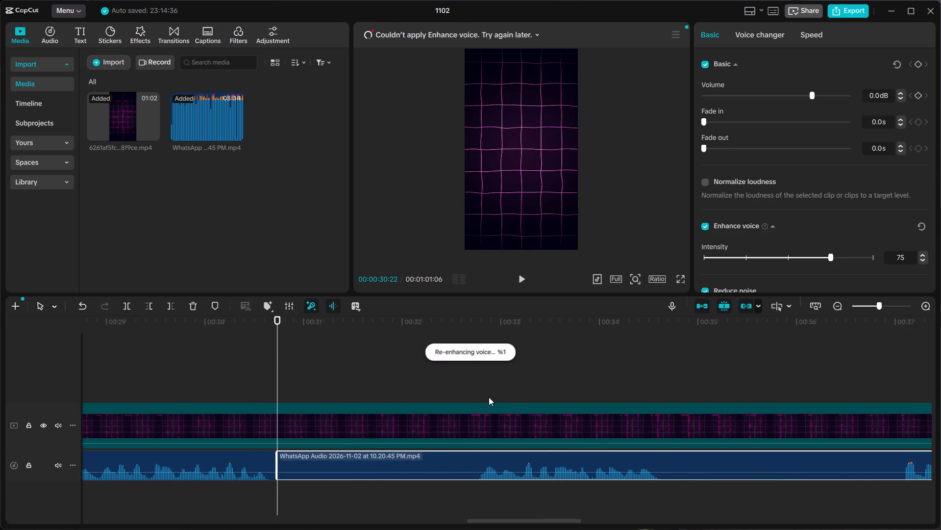
left_click(484, 397)
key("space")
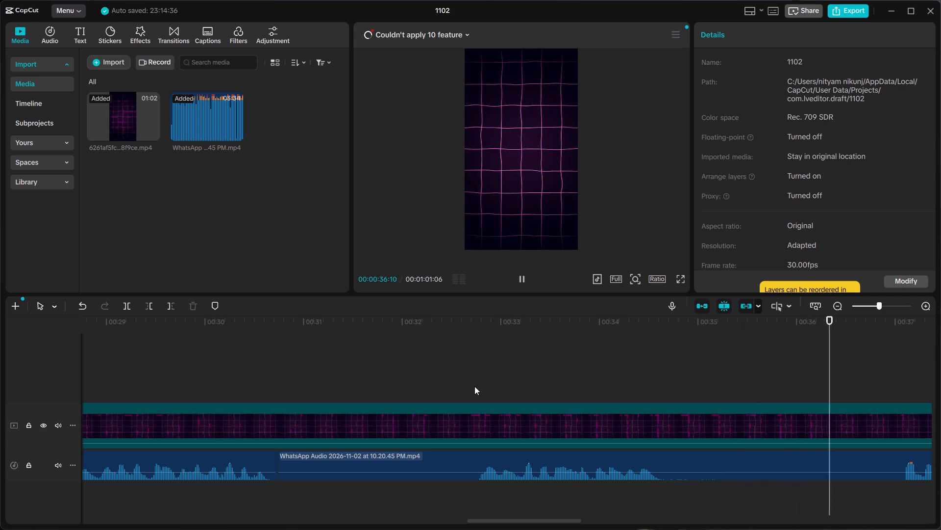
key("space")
left_click(493, 379)
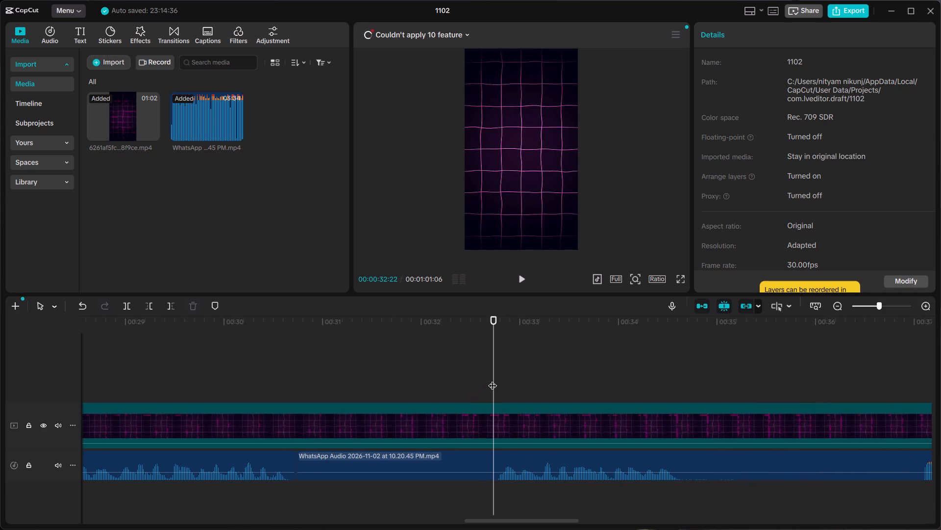
left_click(485, 463)
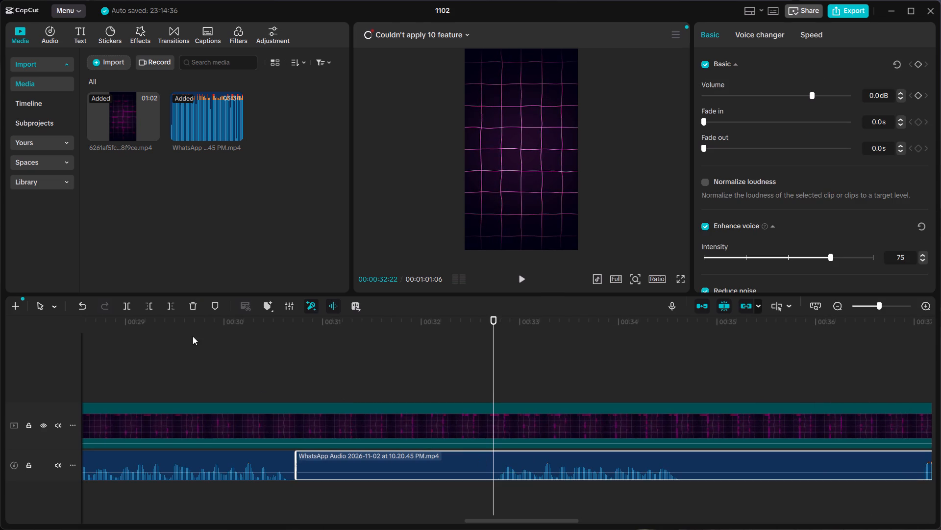
left_click(152, 309)
Move the trimmed voice clip back to about 00:00:30:22, directly after the preceding voice clip on the same audio track.
left_click_drag(589, 457, 397, 457)
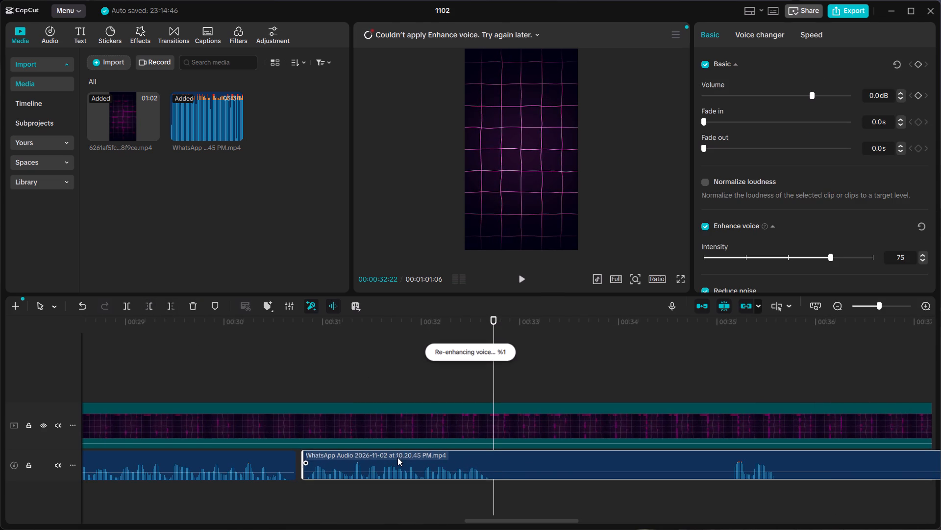
left_click_drag(397, 457, 396, 458)
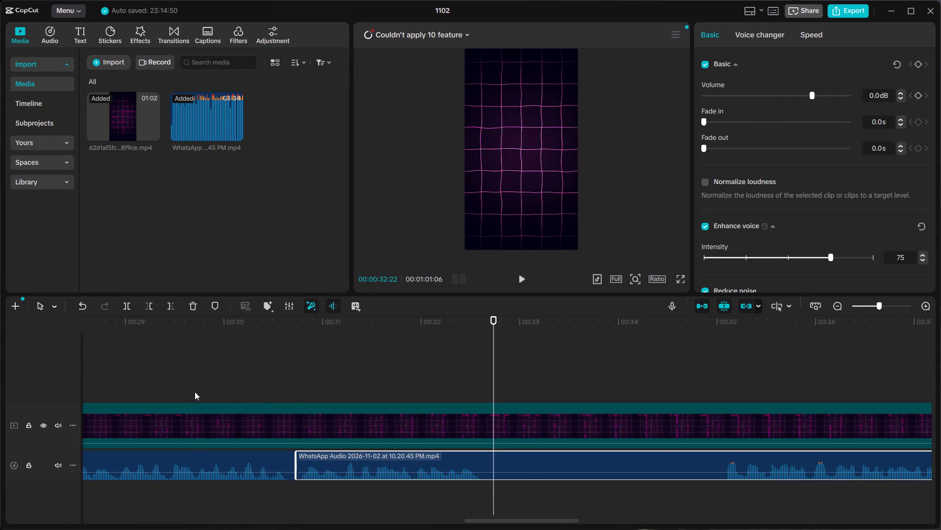
Check the join near 30 seconds by playback and split the voice clip at 00:00:32:22, where the phrase ends.
left_click(194, 392)
left_click(168, 372)
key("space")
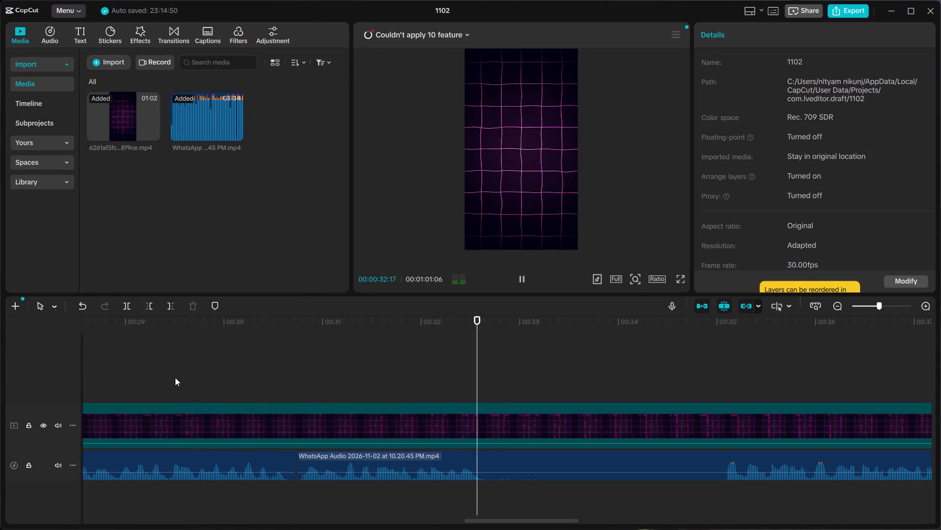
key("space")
left_click(475, 453)
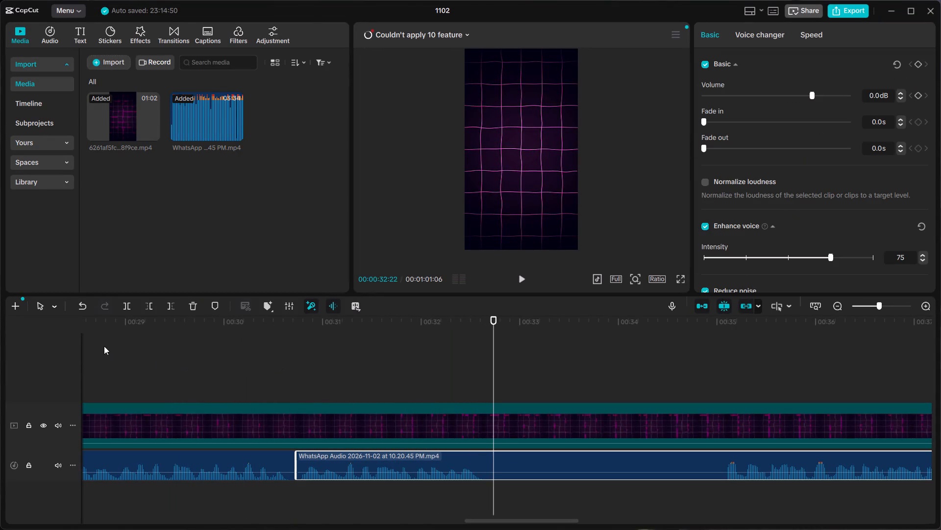
left_click(127, 312)
Play the voice recording onward from about 35 seconds and trim away the start of the last clip, to 00:00:35:02.
left_click(730, 391)
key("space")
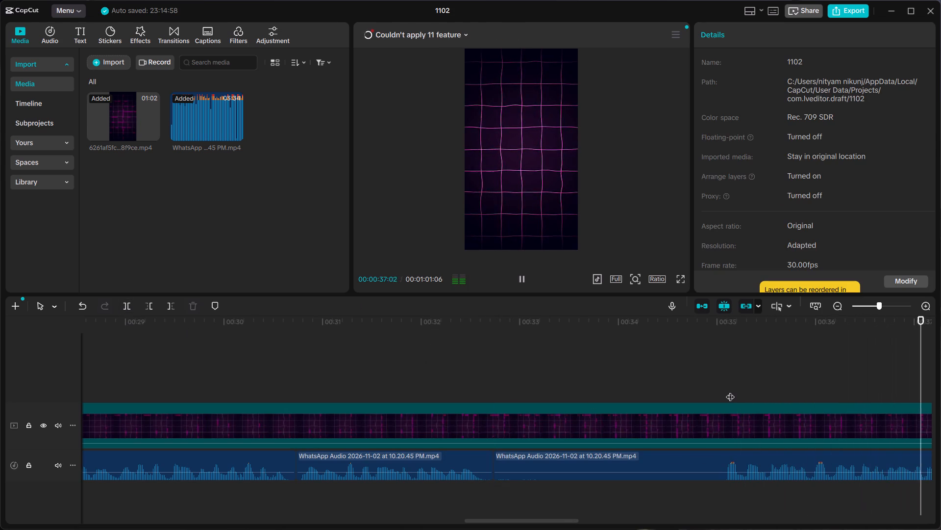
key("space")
scroll(575, 426, "right", 1)
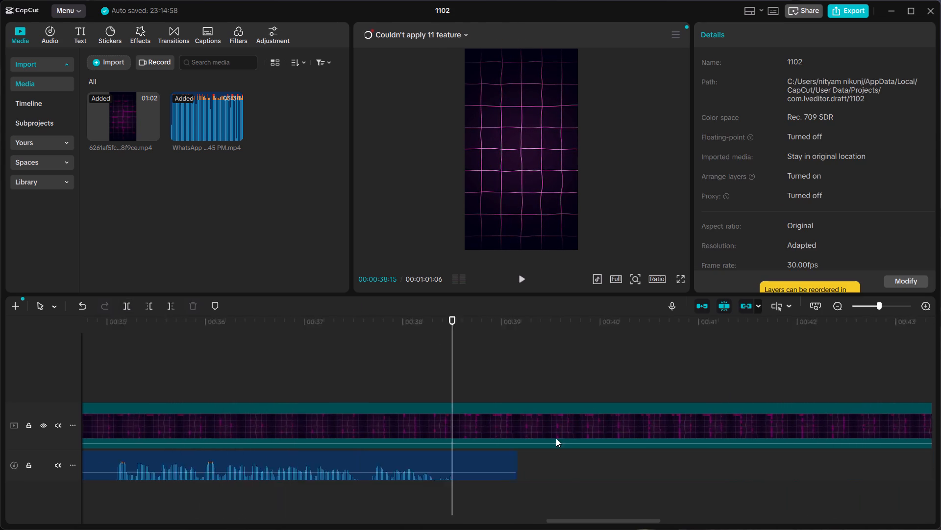
scroll(556, 438, "right", 2)
left_click(530, 386)
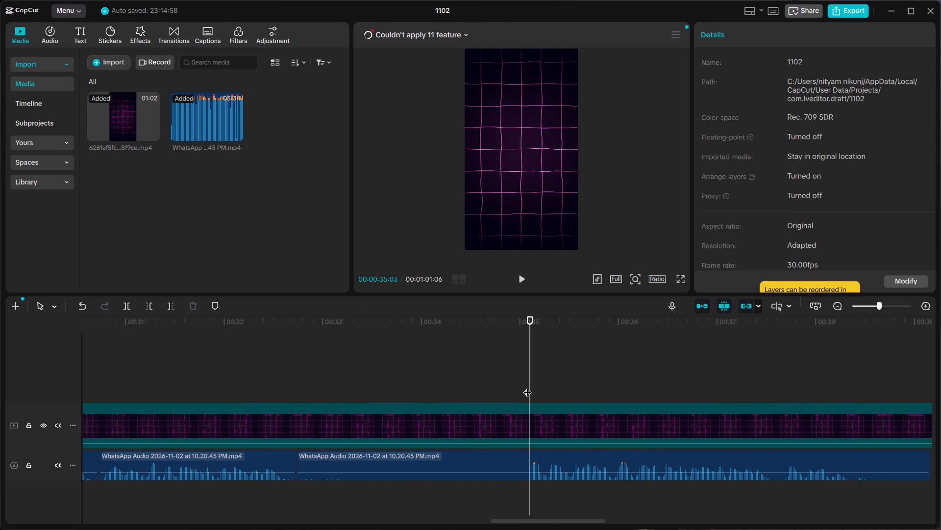
left_click(527, 386)
left_click(496, 462)
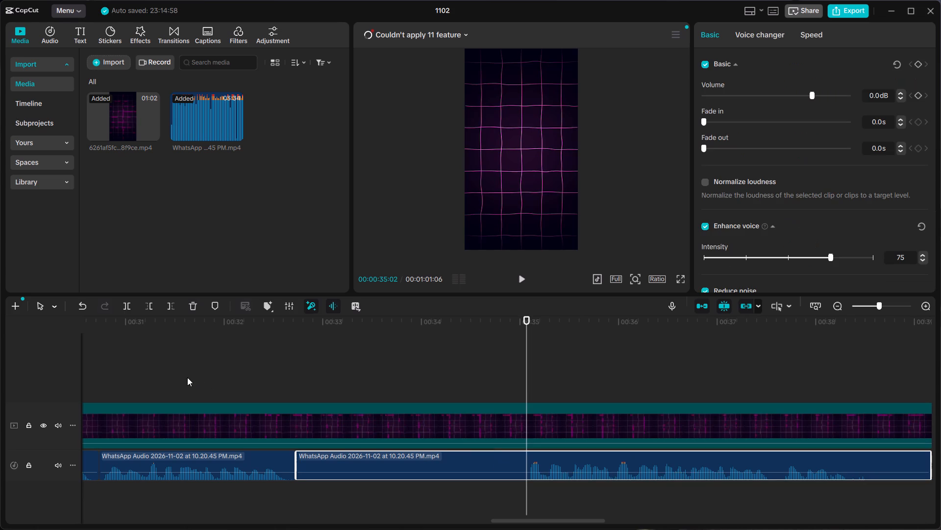
left_click(146, 308)
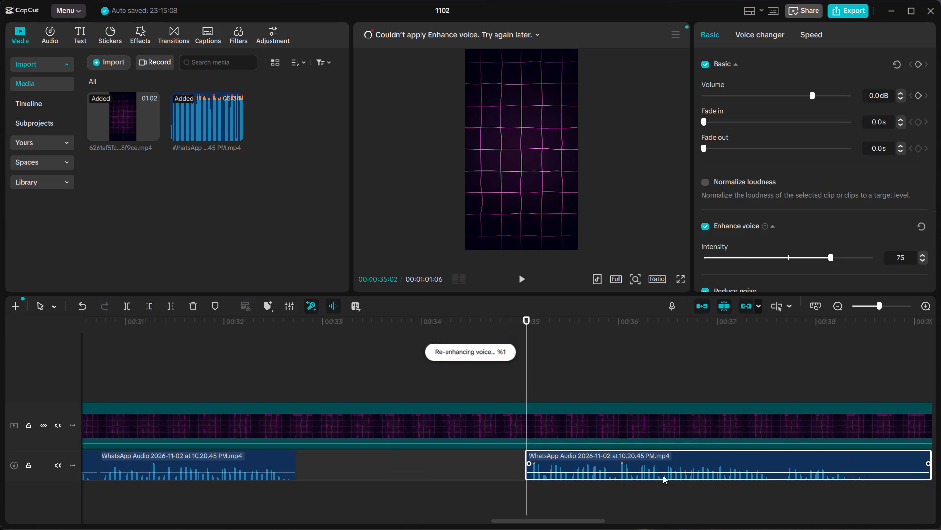
Move the last voice clip back to about 00:00:32:22, directly after the preceding voice clip on the same audio track.
left_click_drag(672, 456, 440, 456)
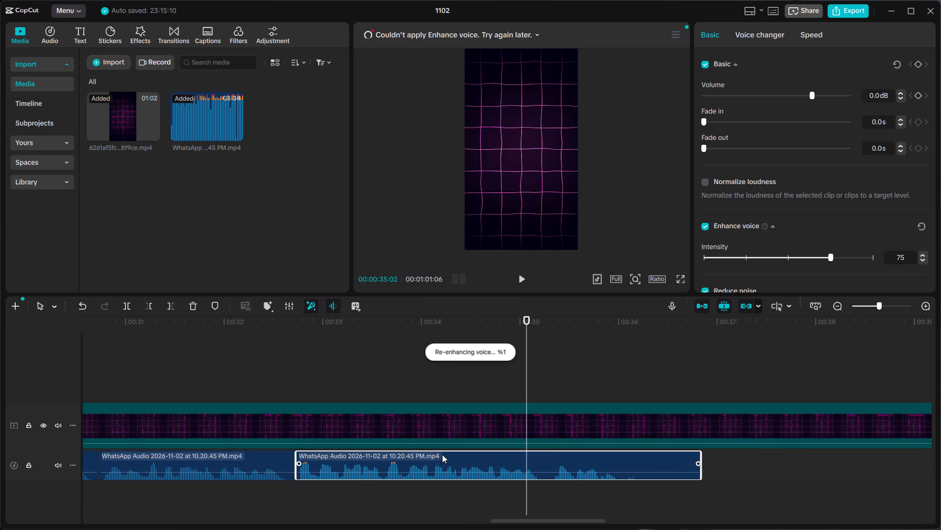
scroll(441, 455, "right", 2)
scroll(537, 480, "up", 3, "ctrl")
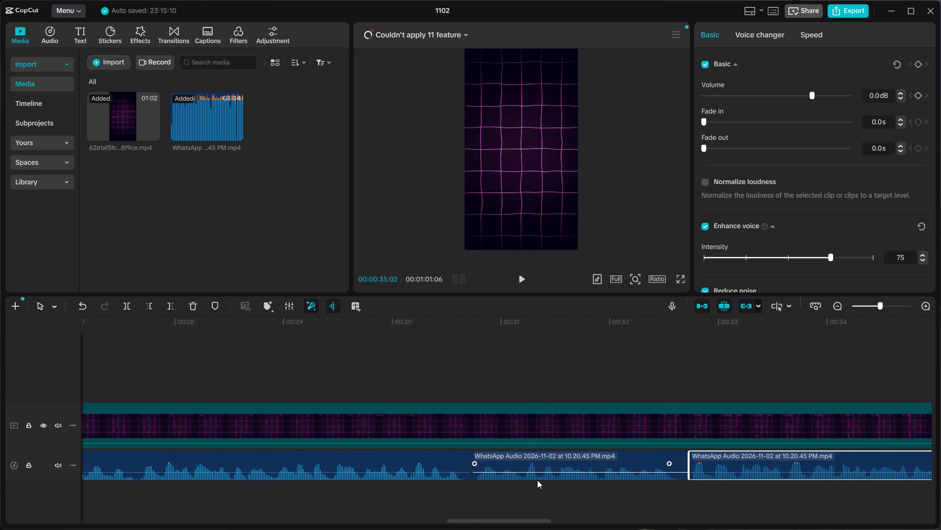
scroll(537, 480, "up", 8, "ctrl")
left_click_drag(537, 480, 532, 483)
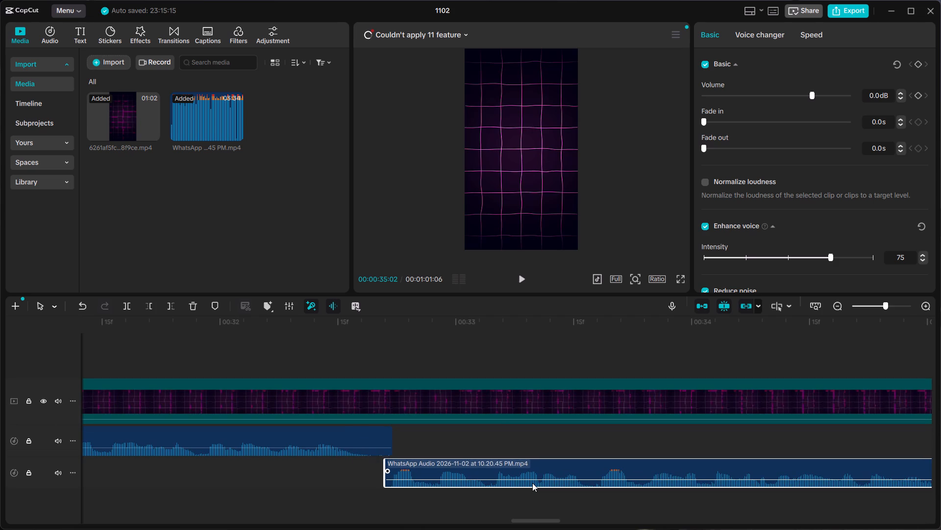
left_click_drag(539, 468, 548, 438)
left_click(523, 494)
Trim the silent end of the voice clip before the join near 30 seconds back to 00:00:30:19.
scroll(523, 494, "right", 2)
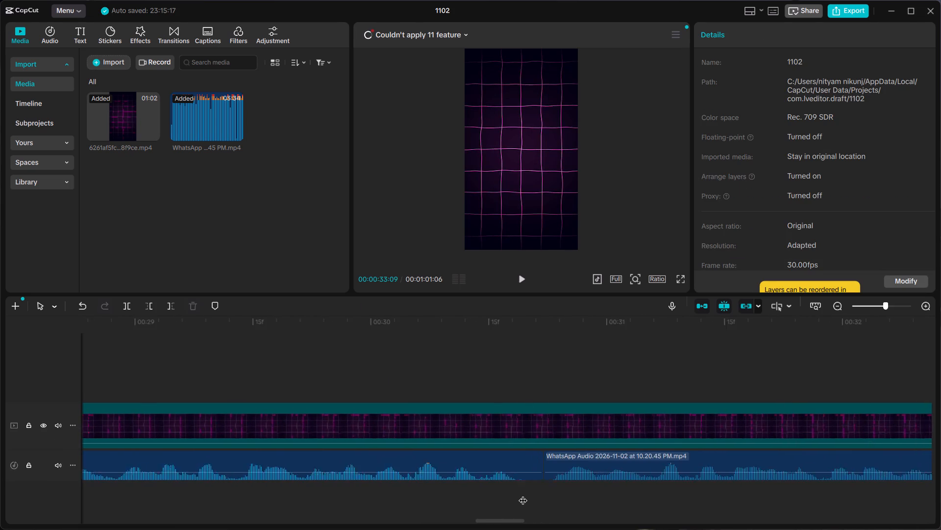
scroll(523, 494, "right", 2)
left_click(561, 459)
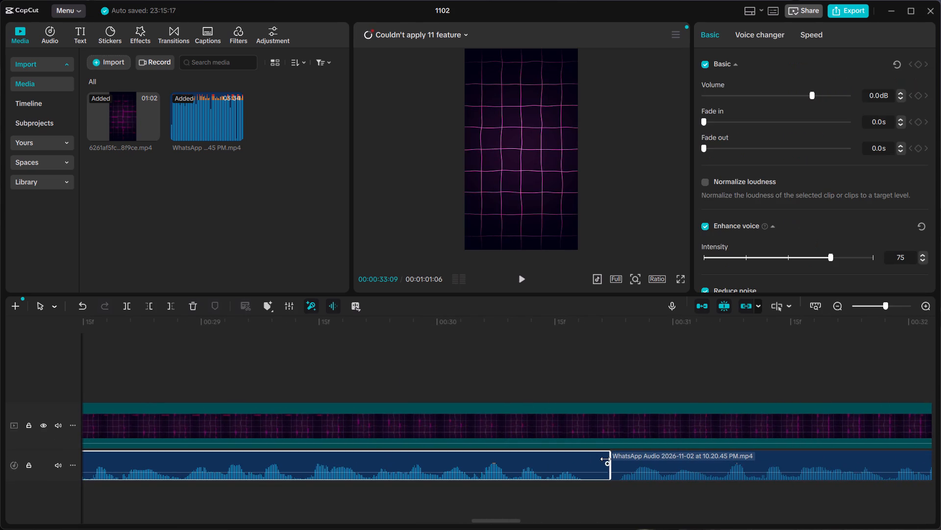
left_click_drag(610, 459, 596, 459)
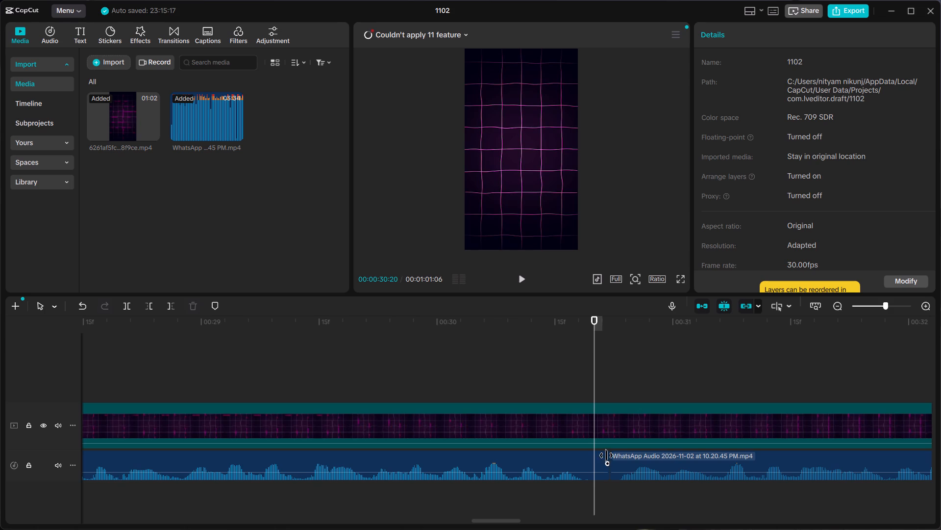
left_click(608, 457)
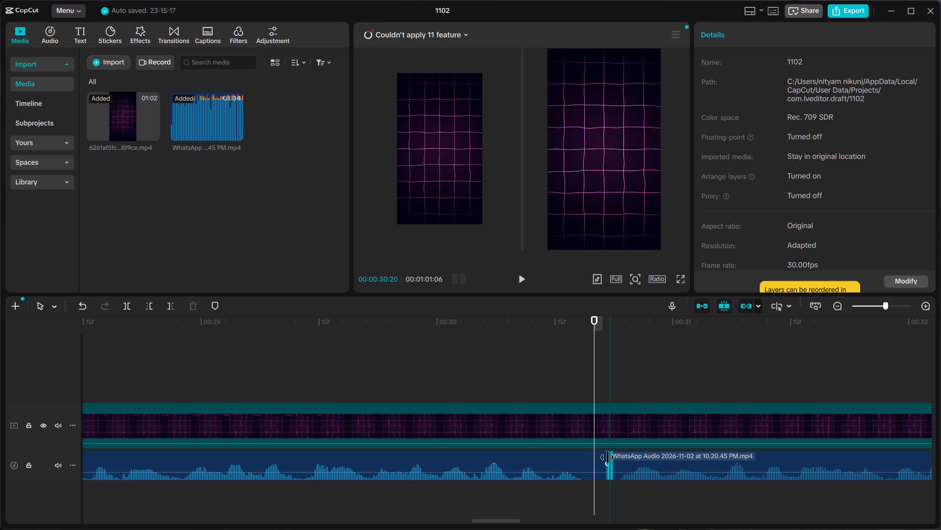
scroll(597, 458, "up", 10, "ctrl")
left_click(618, 491)
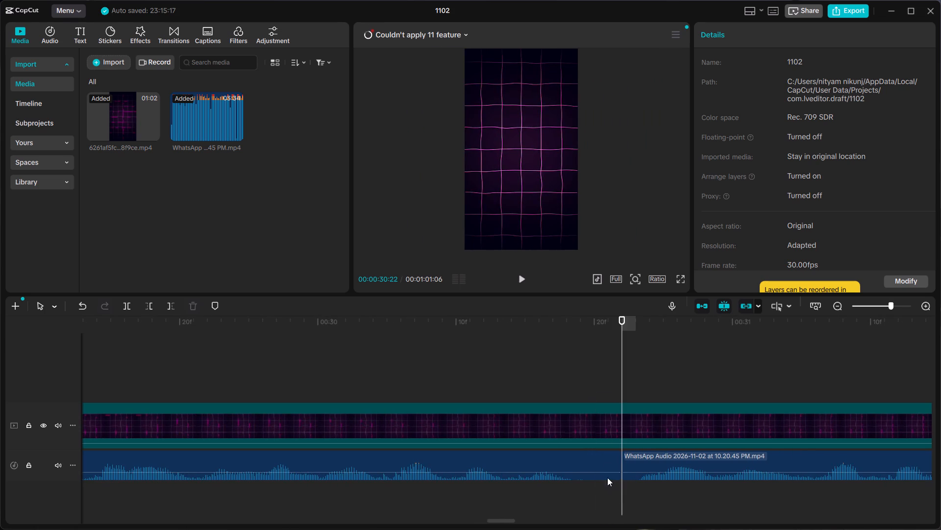
left_click(606, 467)
left_click_drag(620, 471, 588, 473)
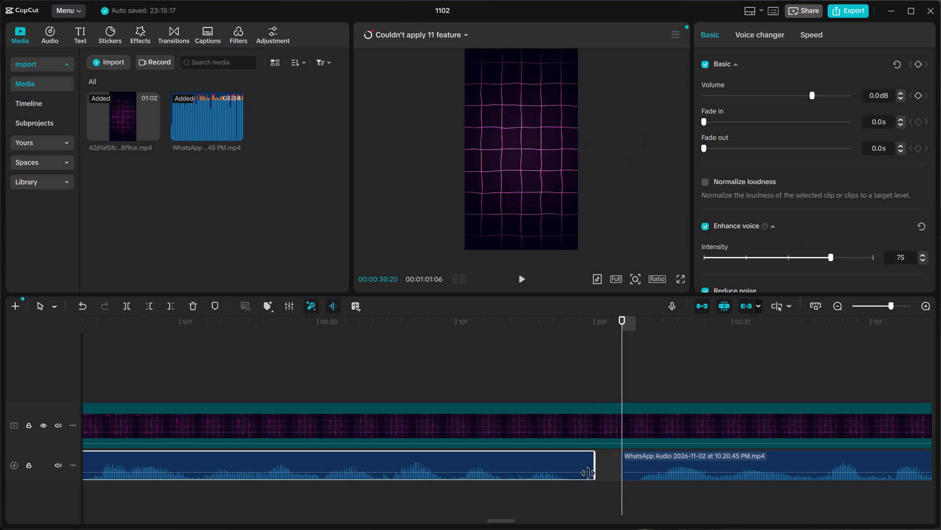
left_click_drag(588, 473, 580, 473)
Trim a sliver off the start of the following voice clip and move it back to 00:00:30:19, against the preceding clip.
left_click(639, 459)
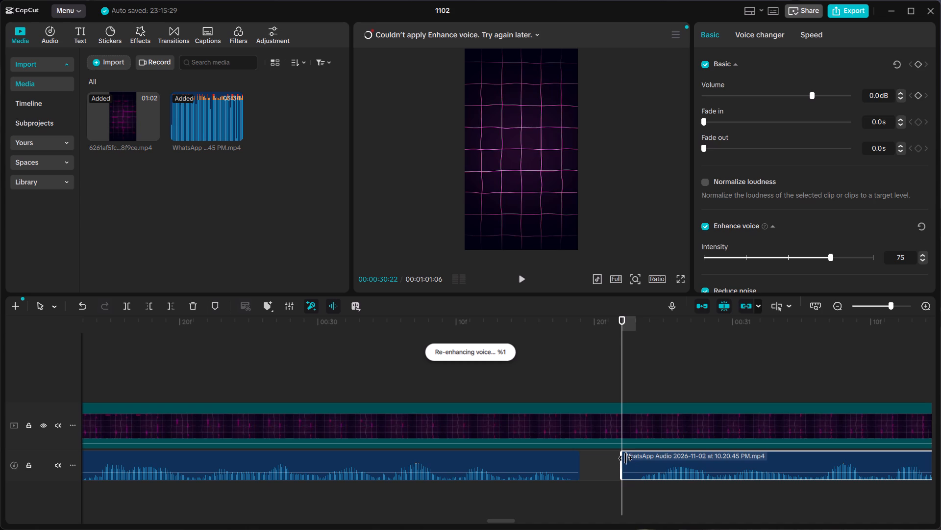
left_click_drag(624, 458, 634, 458)
left_click_drag(660, 458, 626, 461)
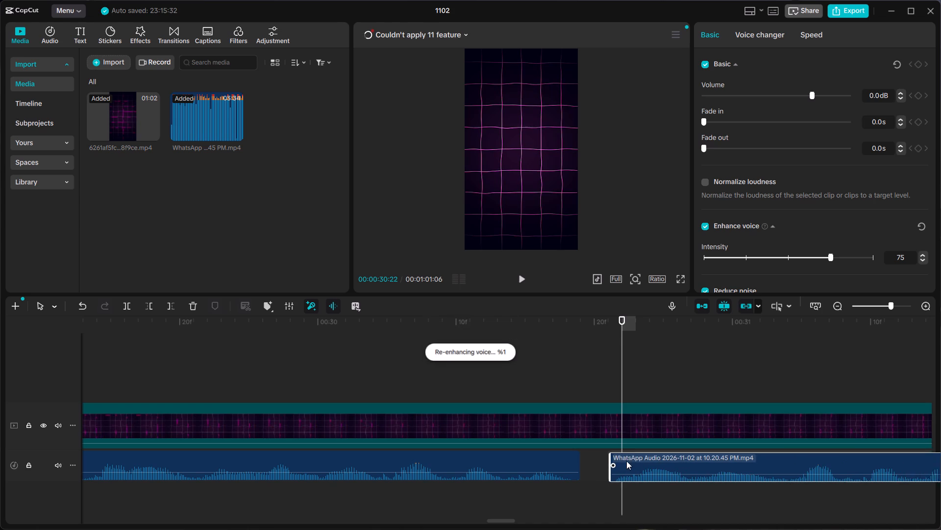
left_click_drag(626, 461, 607, 458)
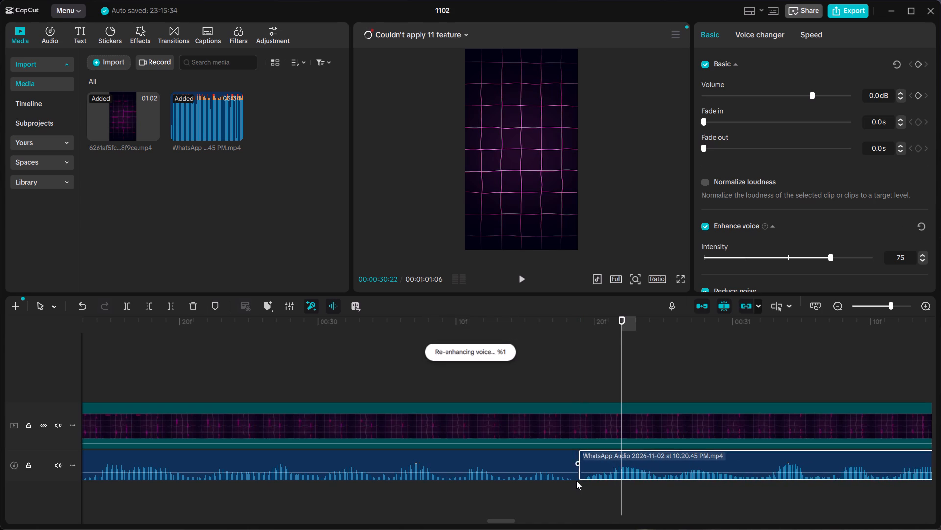
left_click(576, 482)
Play the opening of the voice recording and trim away the silent start of the first clip, to about 00:00:00:04.
scroll(576, 482, "right", 11)
scroll(576, 482, "right", 18)
scroll(576, 482, "right", 4)
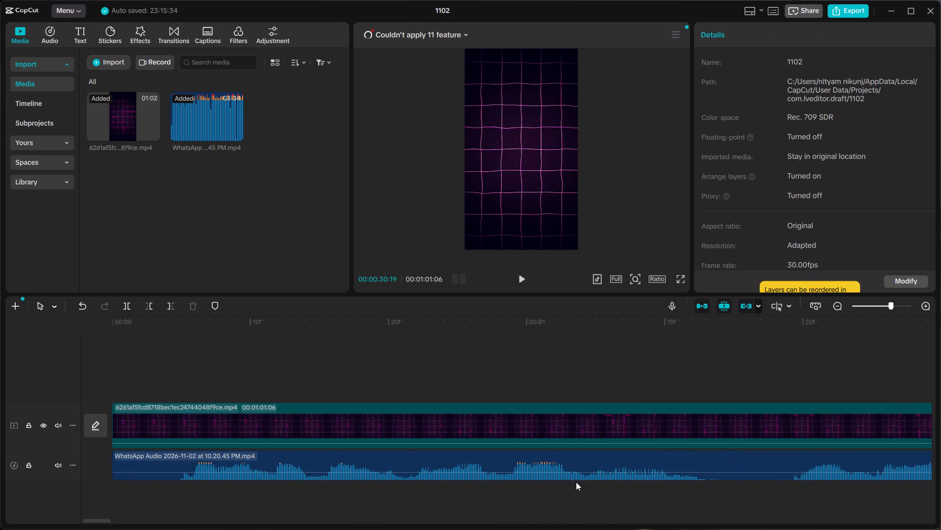
scroll(576, 482, "right", 6)
left_click(168, 340)
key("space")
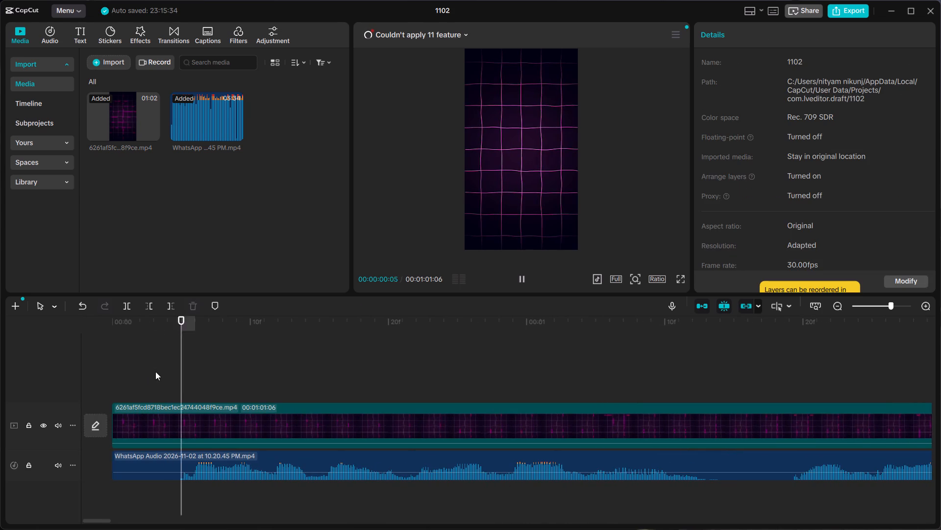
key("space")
left_click(112, 363)
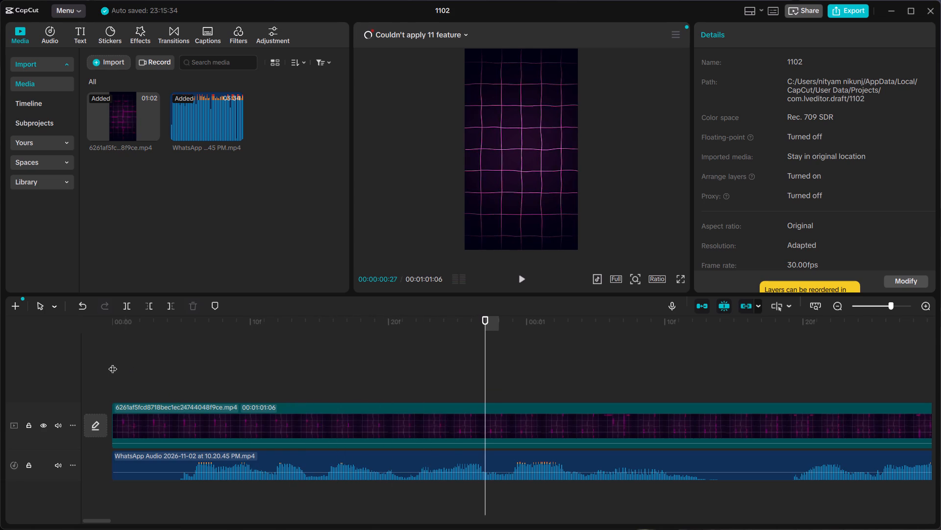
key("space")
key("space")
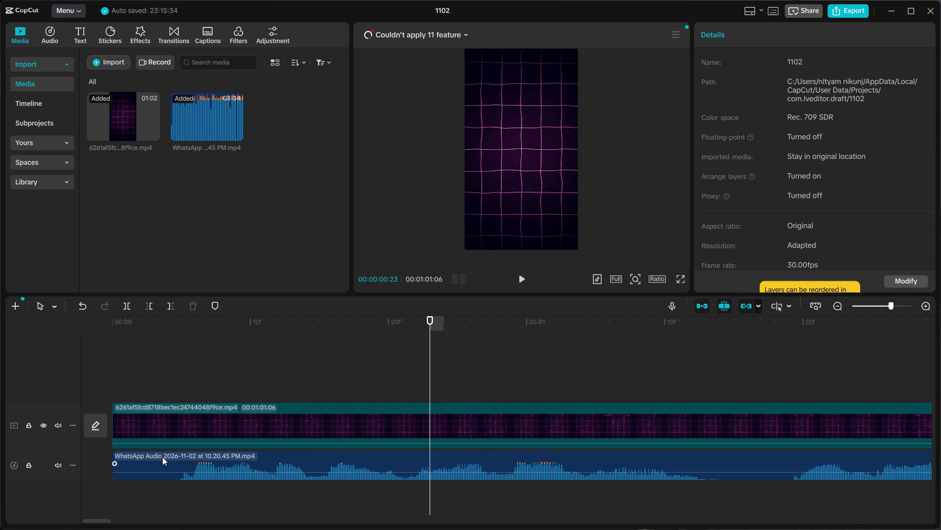
left_click(162, 457)
left_click_drag(115, 453, 186, 456)
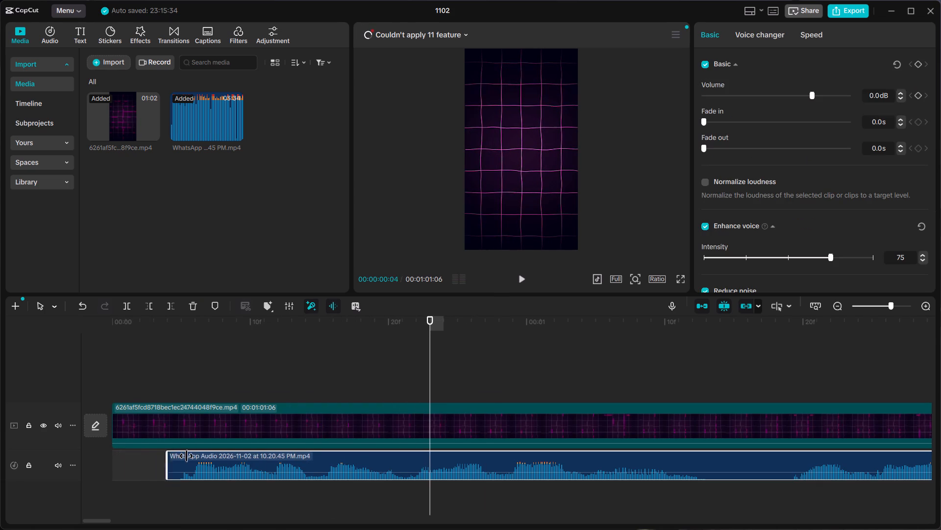
left_click_drag(186, 456, 175, 456)
left_click_drag(175, 456, 177, 456)
Move the trimmed first voice clip back to 00:00:00:00 and check the opening by playback.
left_click_drag(277, 453, 206, 454)
left_click(165, 384)
left_click(117, 381)
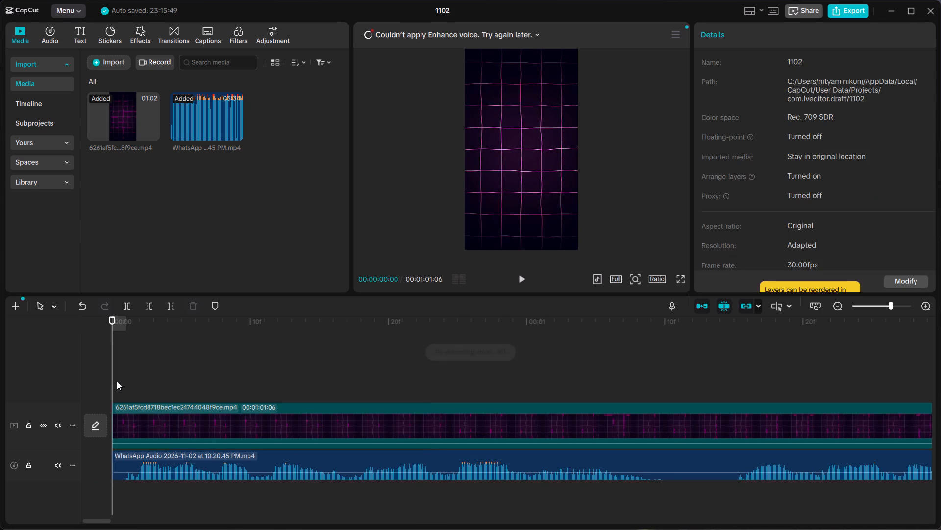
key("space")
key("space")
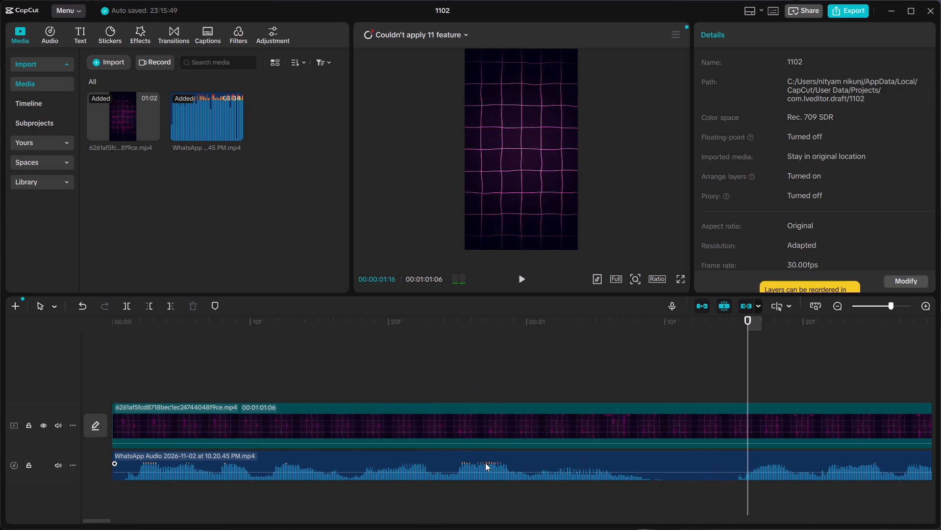
Play the recording onward past 4 seconds and move the second voice clip back to 00:00:04:00, closing the gap after the first clip.
scroll(734, 472, "up", 3, "ctrl")
left_click(489, 366)
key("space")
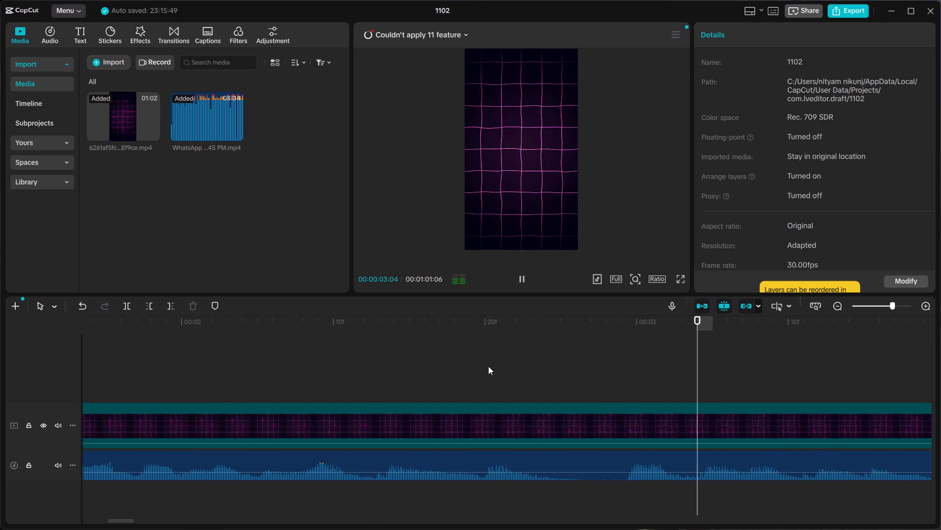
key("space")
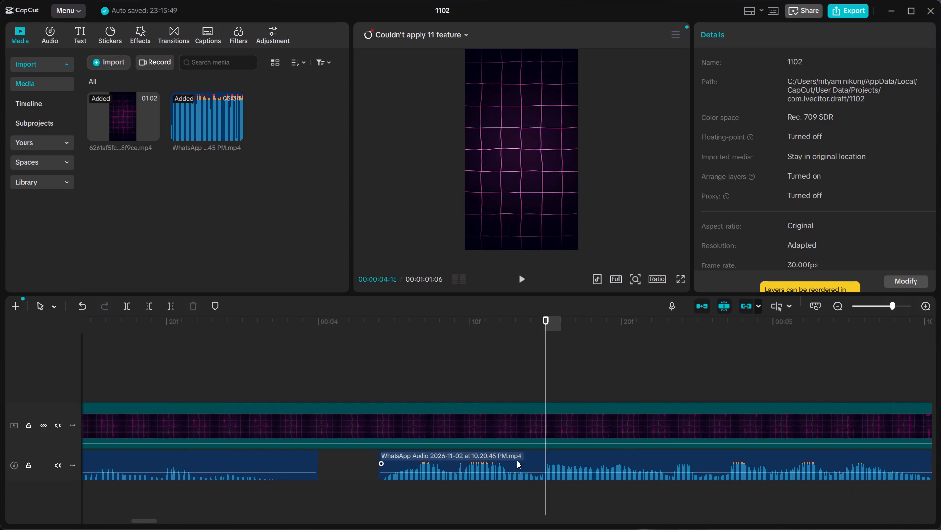
left_click(517, 460)
left_click_drag(525, 457, 461, 457)
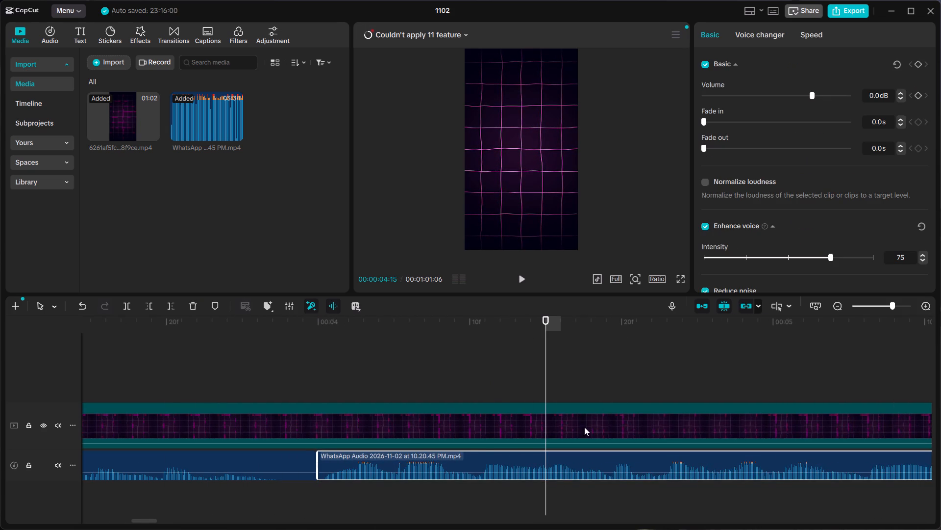
Play the moved voice clip through its end to 00:00:07:22, where the next voice clip starts, to check the pause.
scroll(584, 427, "left", 3)
key("space")
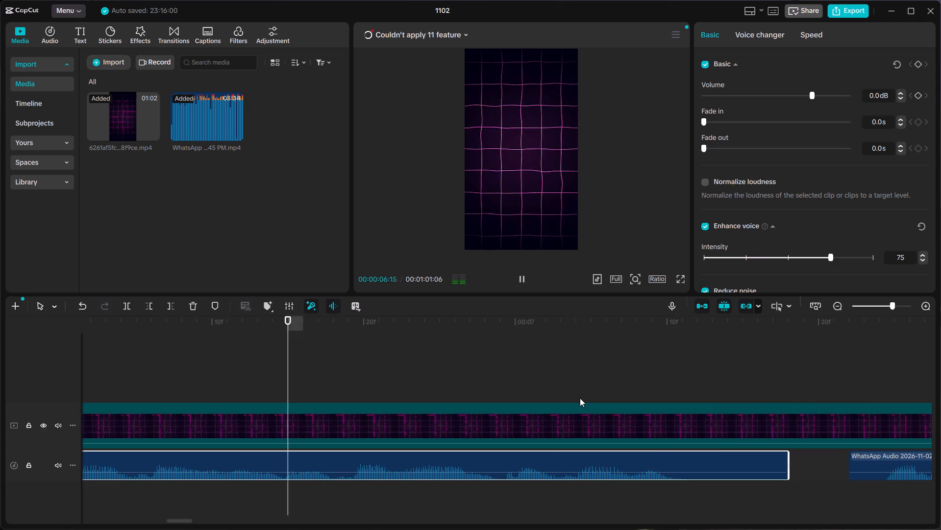
key("space")
key("space")
key("space")
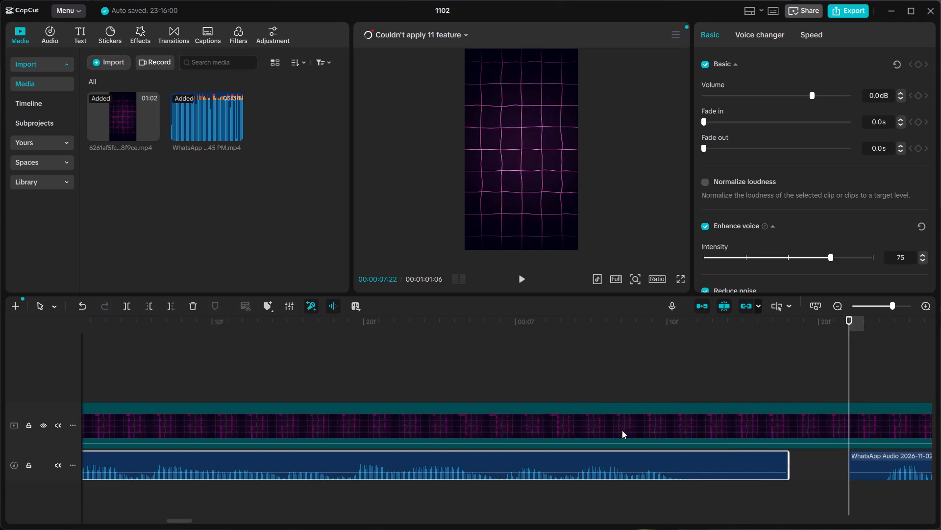
Trim the voice clip's silent tail to about 00:00:07:13 and move the following clip directly against it.
left_click(729, 471)
left_click_drag(787, 458, 715, 466)
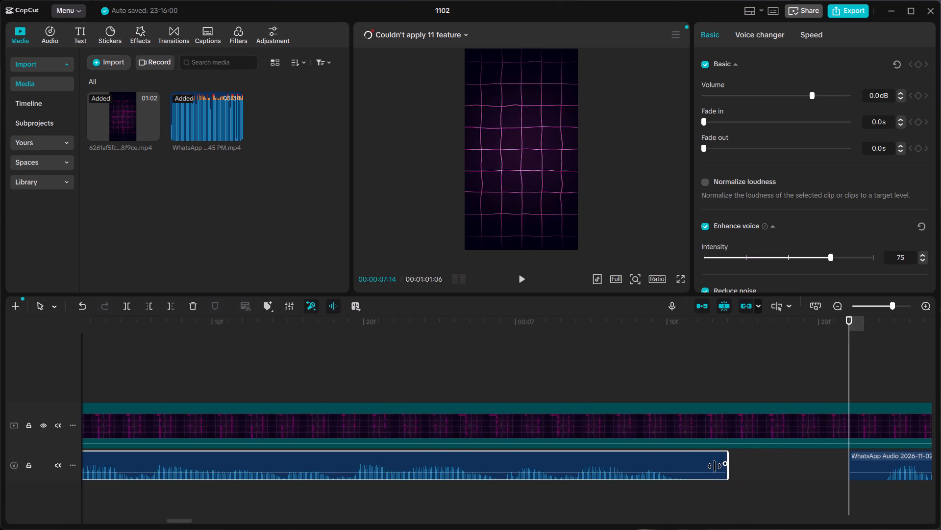
left_click_drag(715, 466, 714, 466)
scroll(805, 475, "left", 1)
left_click(806, 463)
left_click_drag(808, 460, 713, 468)
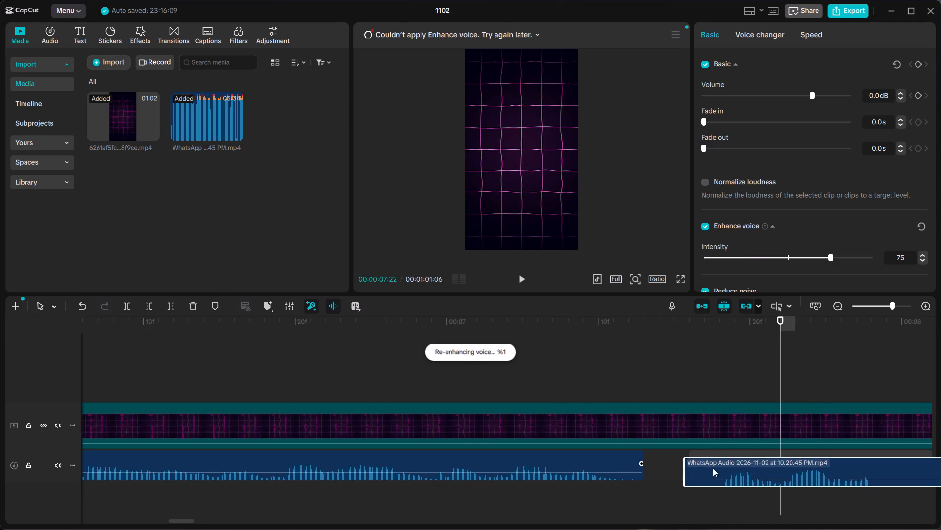
left_click_drag(713, 468, 676, 460)
Play on to the pause near 12 seconds and move the following voice clip to about 00:00:11:21, closing the gap.
left_click(338, 382)
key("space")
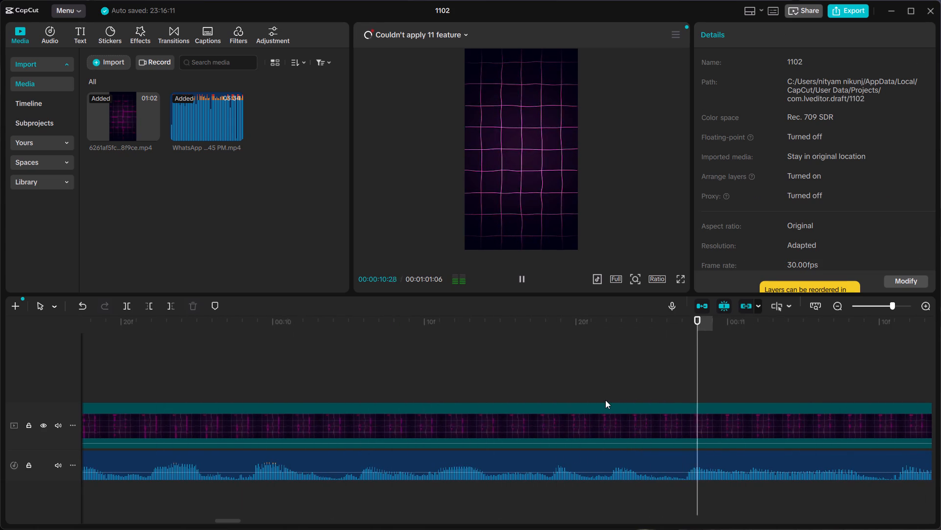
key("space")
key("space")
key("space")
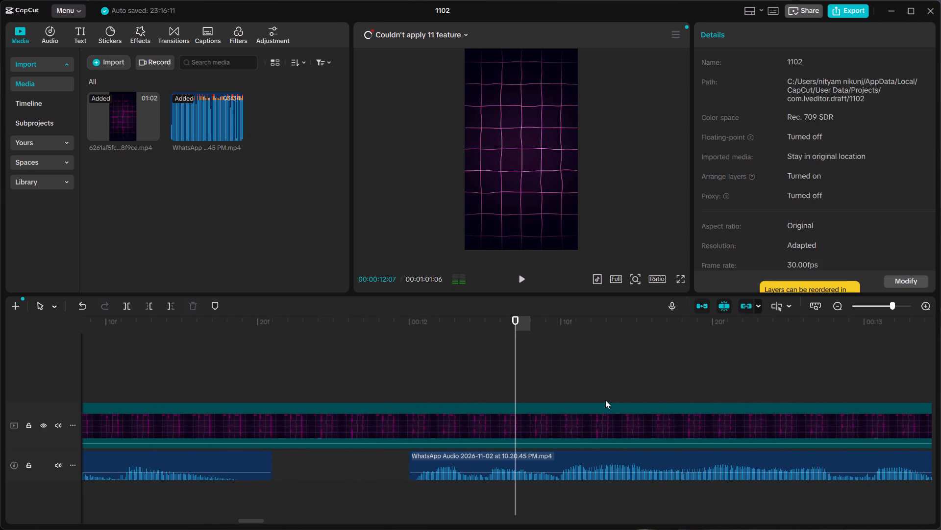
left_click(566, 454)
left_click_drag(566, 454, 437, 458)
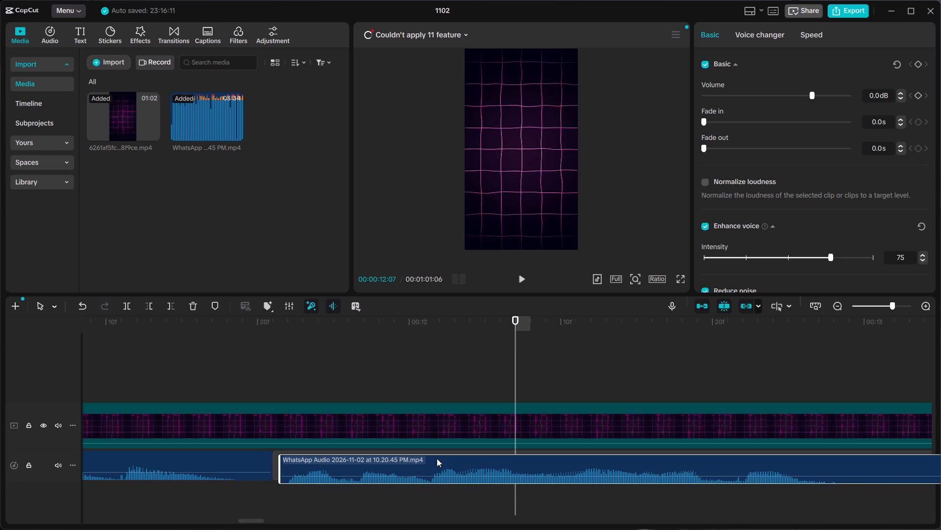
left_click_drag(437, 458, 421, 456)
left_click_drag(440, 458, 460, 432)
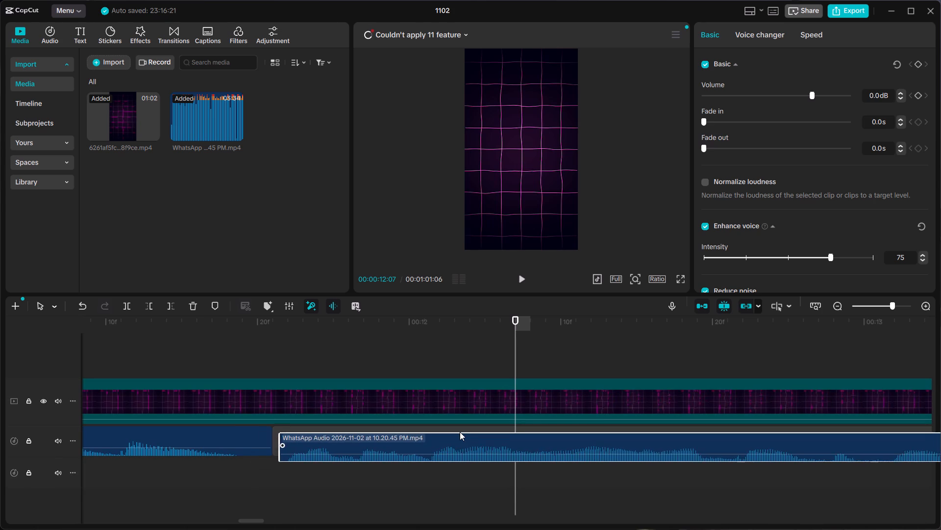
left_click_drag(460, 432, 457, 431)
Trim the silent start of the voice clip after 15 seconds and move it to about 00:00:14:29, against the preceding clip.
scroll(449, 427, "right", 2)
left_click(407, 388)
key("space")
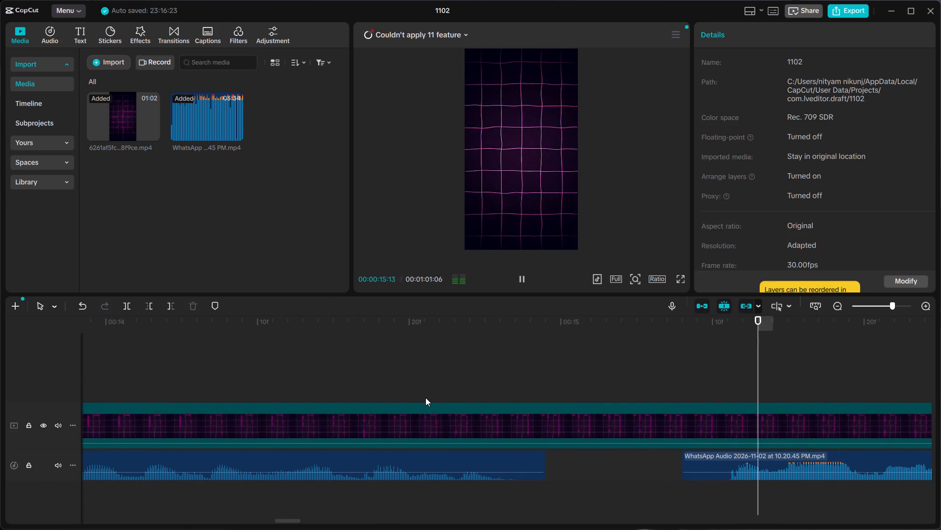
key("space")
left_click(734, 462)
left_click_drag(680, 452, 724, 452)
left_click_drag(772, 452, 582, 455)
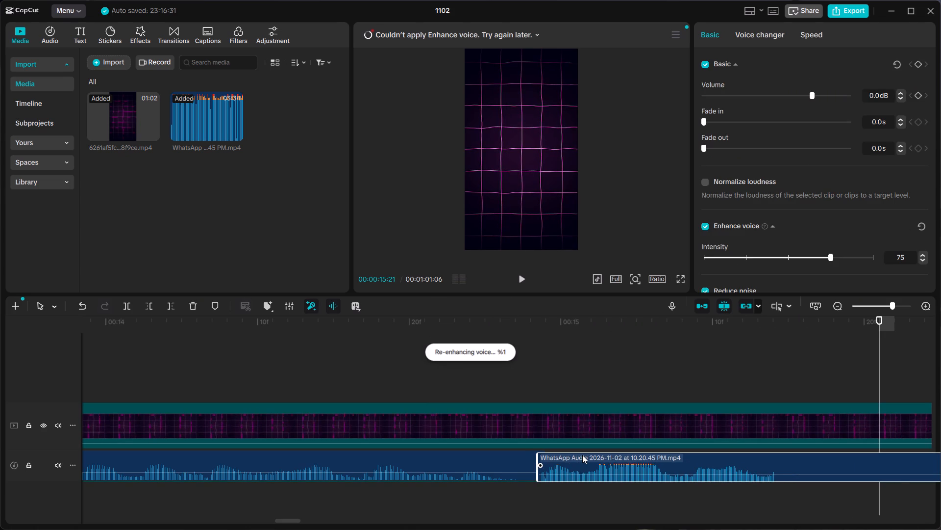
left_click_drag(582, 455, 591, 455)
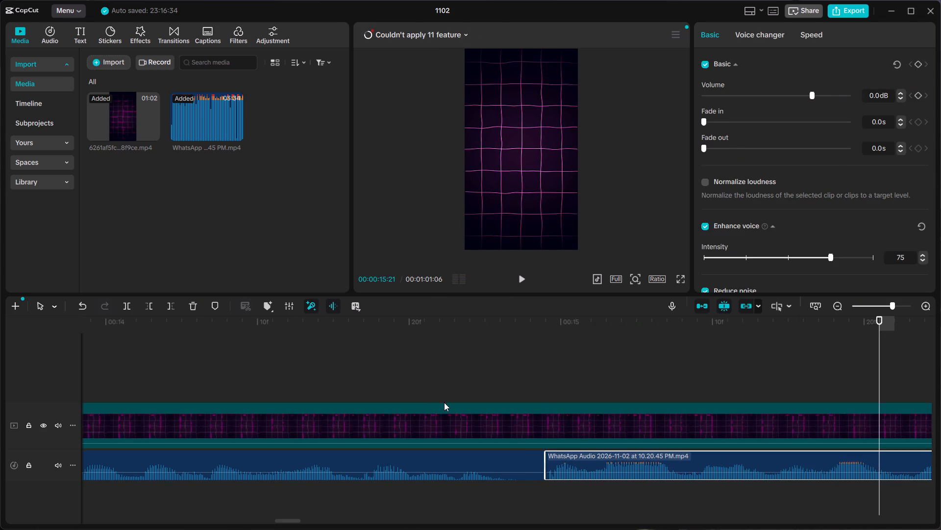
Play past 16 seconds and move the following voice clip to about 00:00:16:22, directly after the preceding clip.
left_click(417, 382)
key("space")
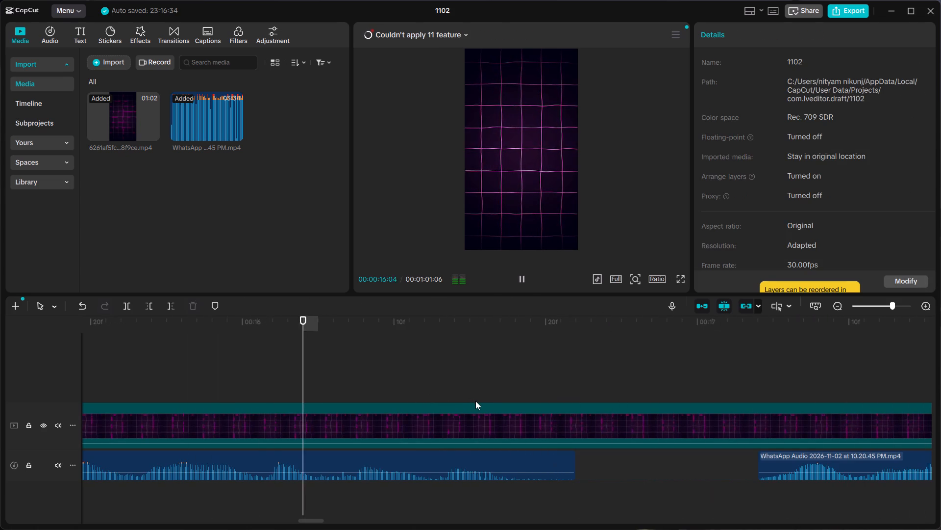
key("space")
left_click(810, 459)
left_click_drag(812, 456, 718, 456)
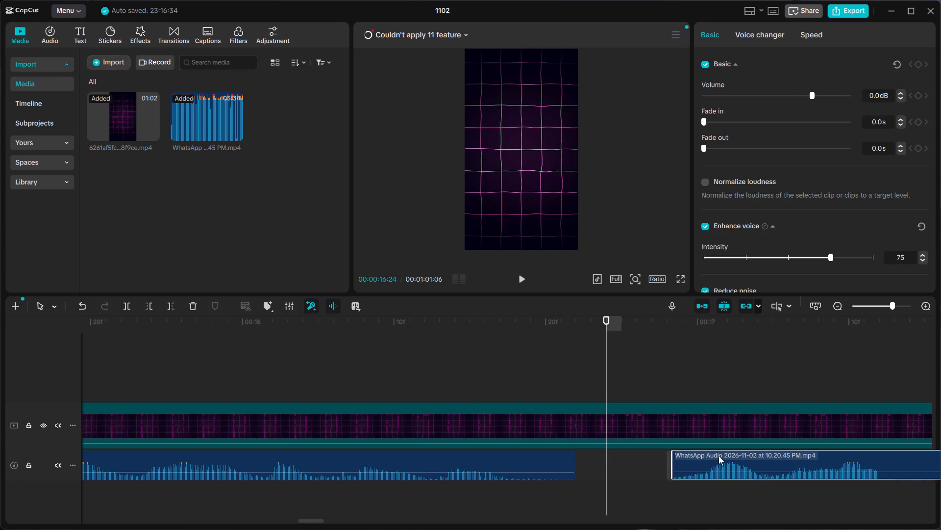
left_click_drag(718, 456, 634, 458)
Play through to about 21 seconds, trim the voice clip's end to about 00:00:20:17, and move the following clip against it.
scroll(652, 460, "left", 1)
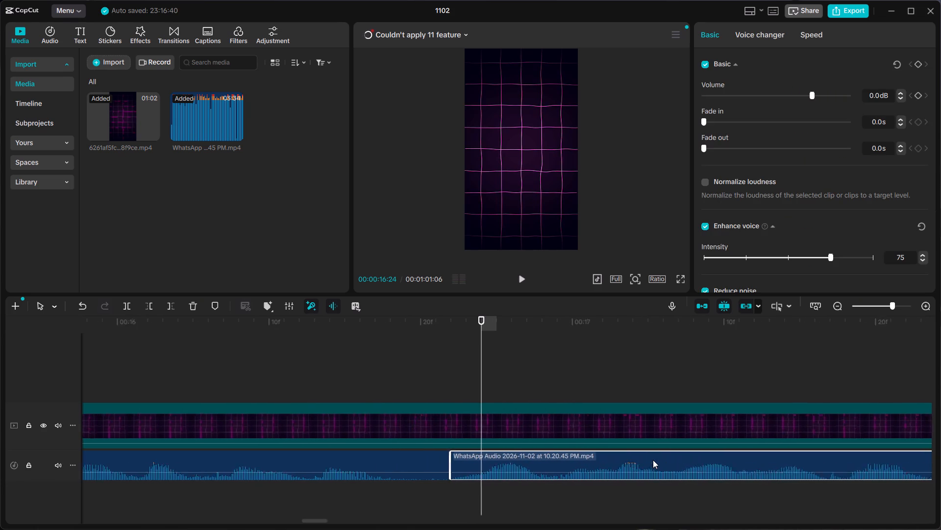
scroll(653, 460, "left", 1)
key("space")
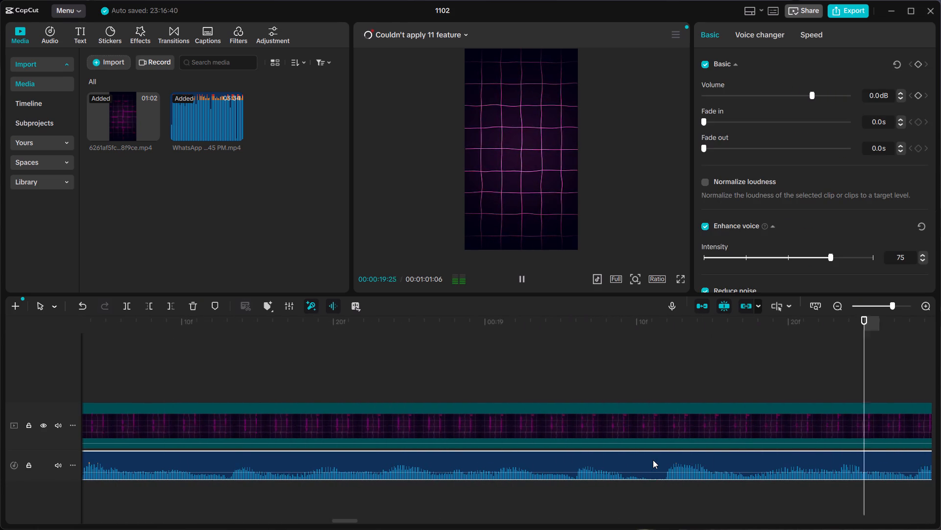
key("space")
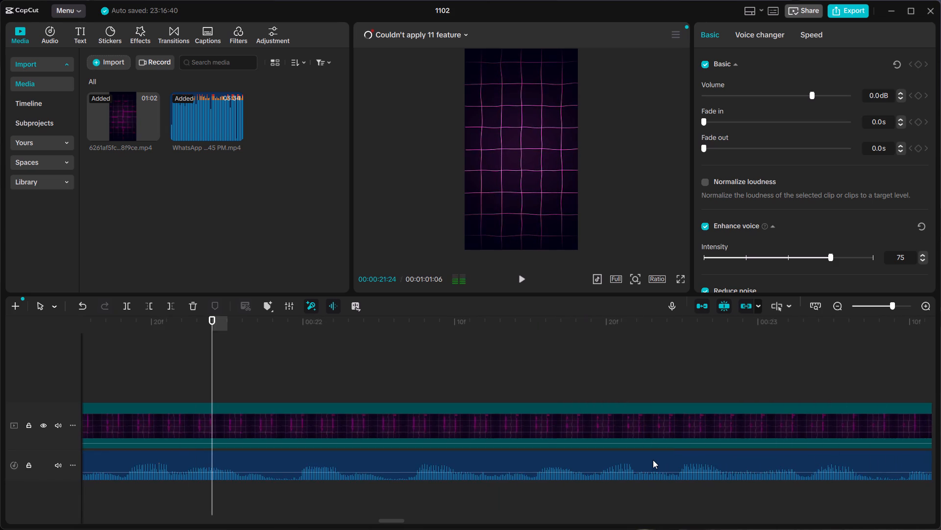
scroll(653, 460, "right", 4)
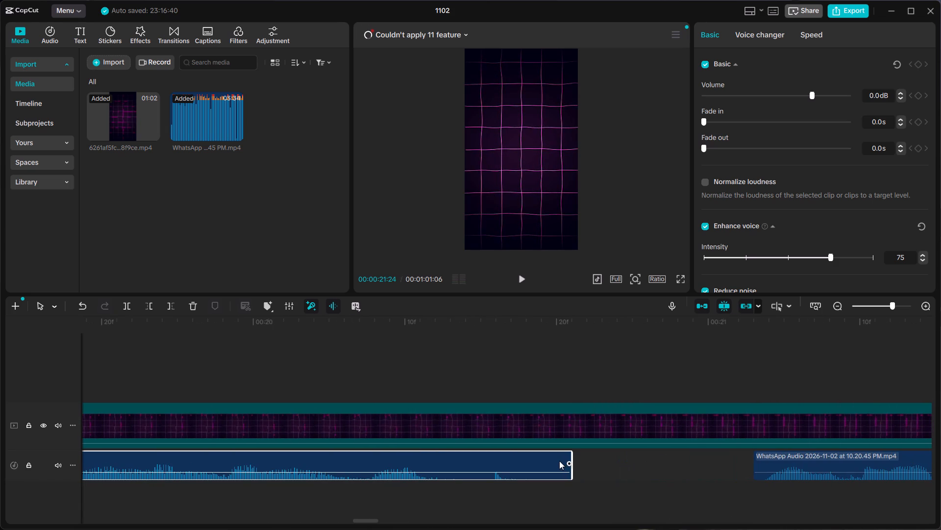
left_click(559, 461)
left_click_drag(573, 458, 514, 458)
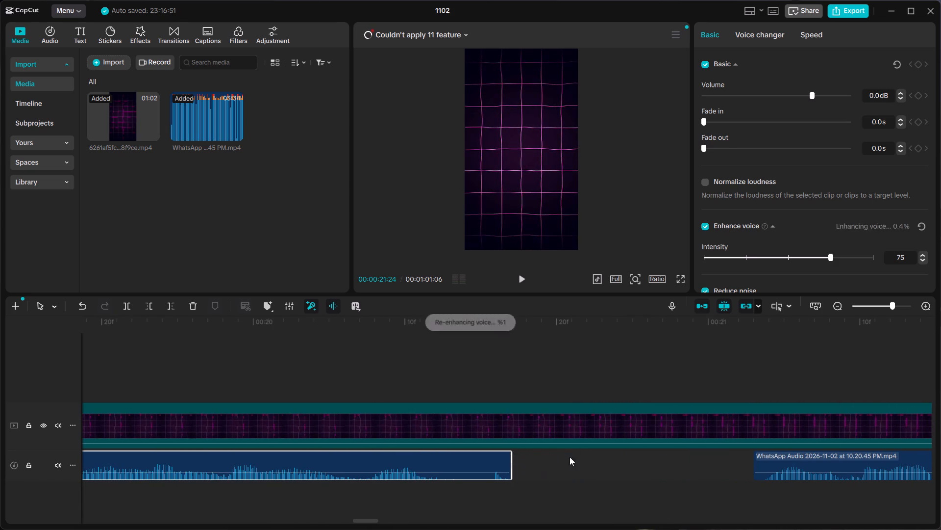
left_click(617, 458)
left_click(800, 458)
left_click_drag(801, 458, 587, 456)
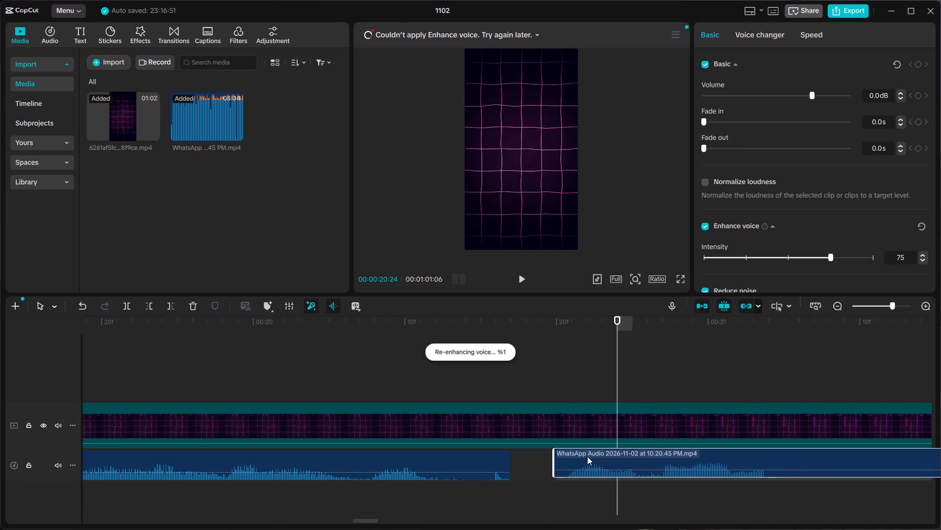
left_click_drag(587, 456, 560, 459)
Play on past 23 seconds and move the following voice clip to about 00:00:23:02, directly after the preceding clip.
left_click(272, 363)
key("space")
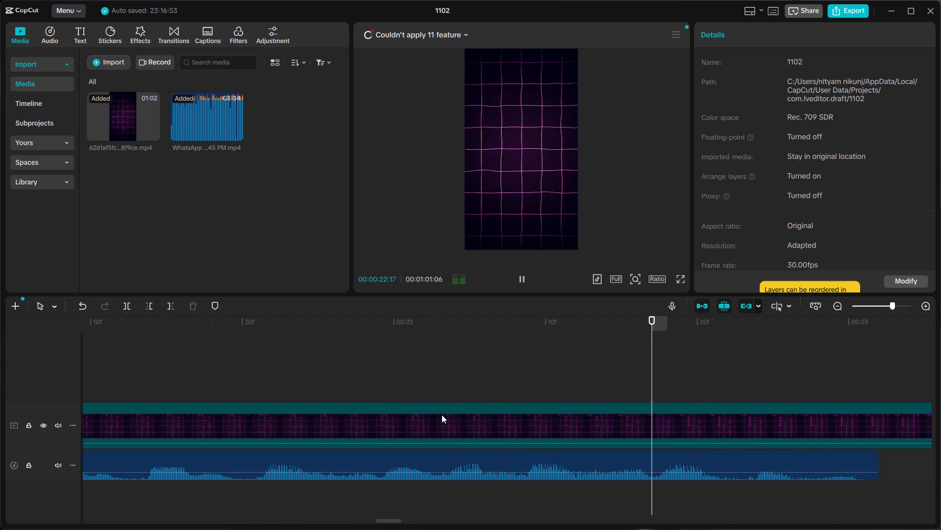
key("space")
left_click_drag(549, 455, 311, 457)
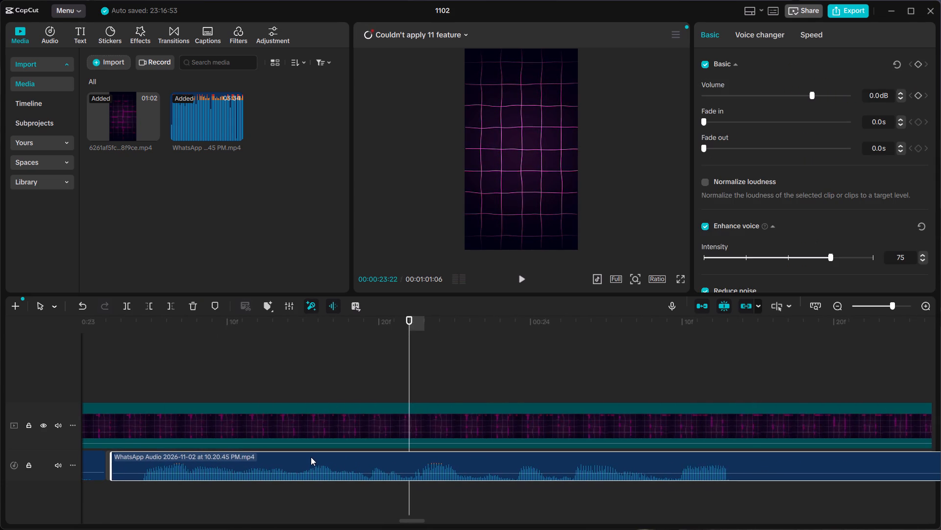
left_click_drag(311, 457, 309, 457)
Play the voice track through to the pause after 30 seconds and move the following clip to about 00:00:30:03, closing the gap.
scroll(346, 462, "right", 5)
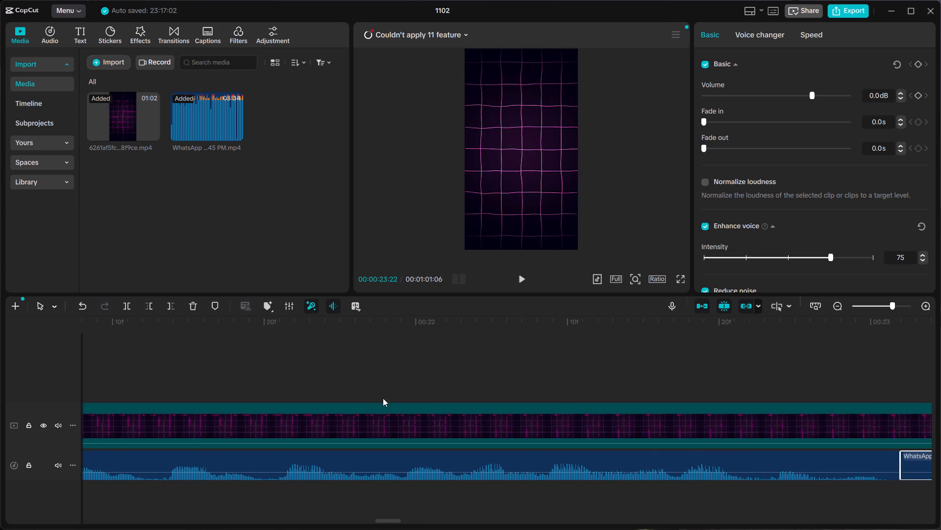
left_click(388, 376)
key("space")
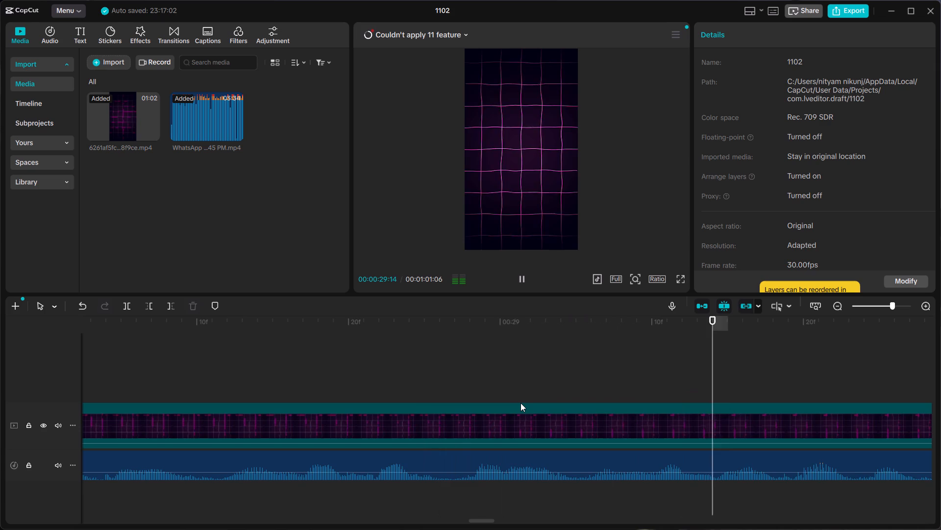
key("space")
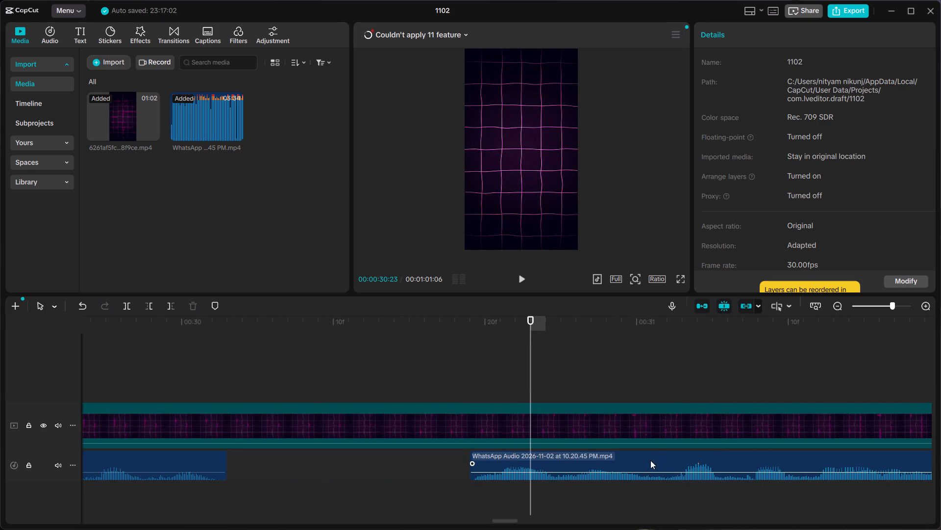
left_click(650, 456)
left_click_drag(650, 456, 410, 459)
Play on past 32 seconds and move the last voice clip to about 00:00:32:02, directly after the preceding clip.
scroll(409, 458, "right", 4)
left_click(406, 392)
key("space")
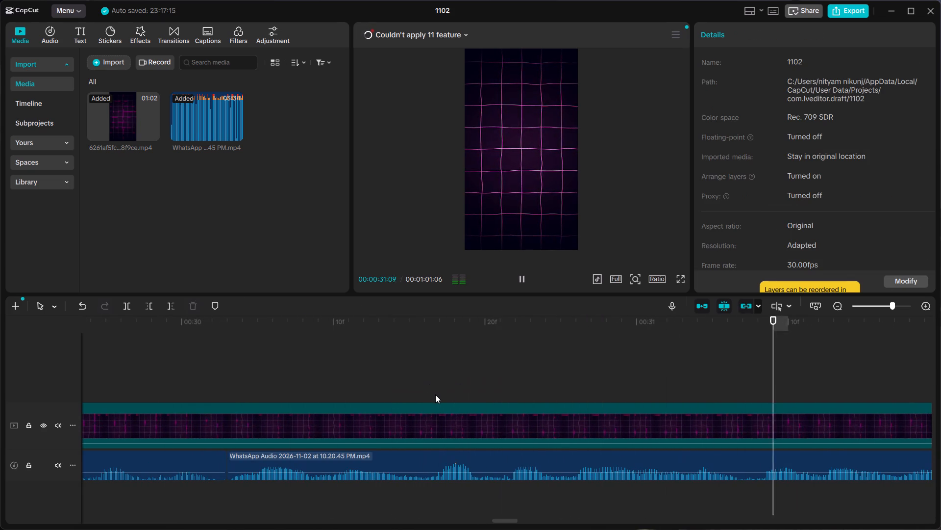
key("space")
left_click(731, 459)
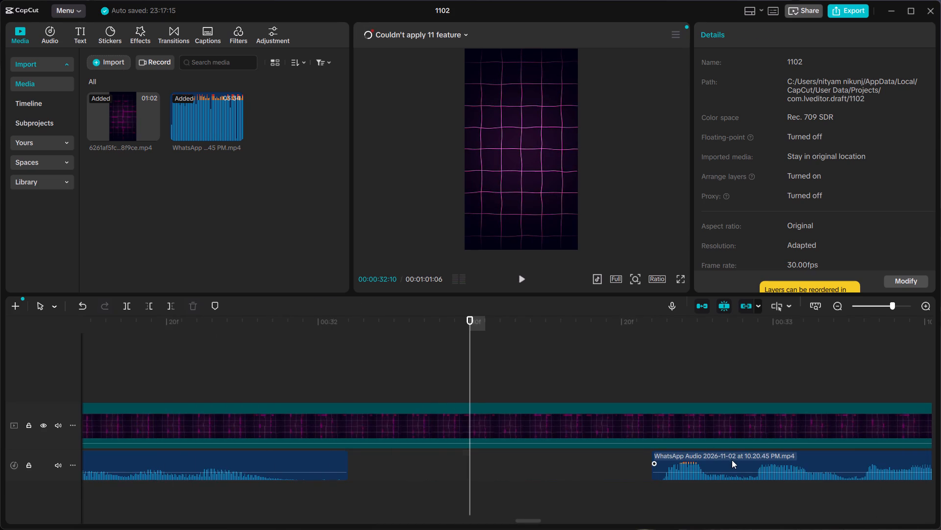
left_click_drag(732, 459, 436, 457)
Play the last voice clip to where speech stops and trim its silent end to about 00:00:35:15.
left_click(226, 354)
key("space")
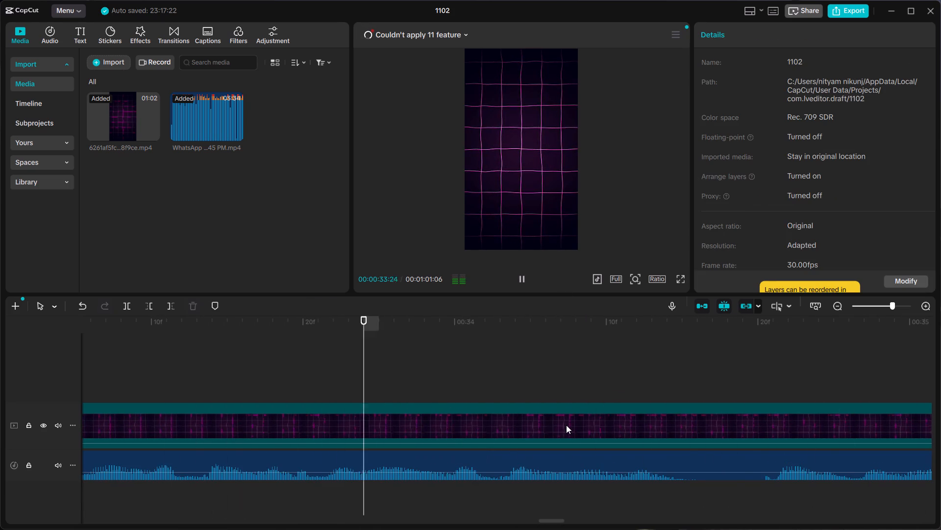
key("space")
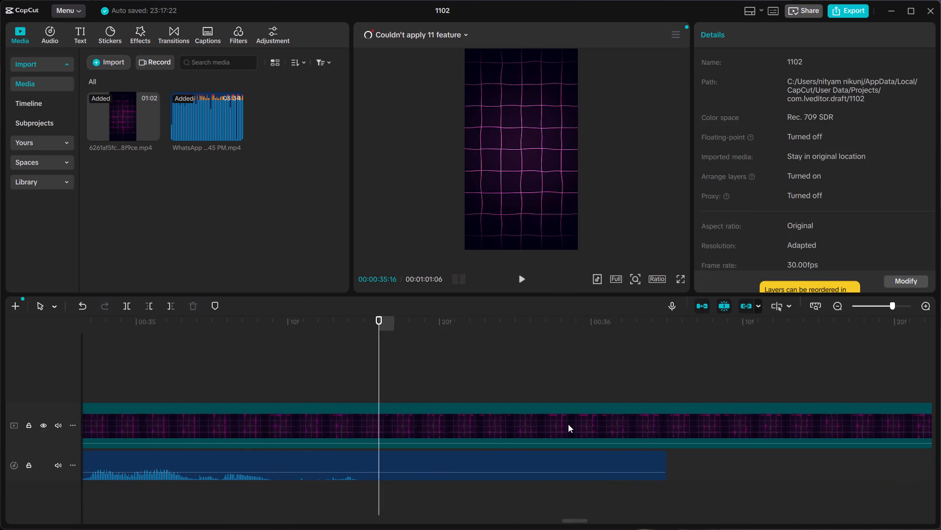
left_click(573, 459)
left_click_drag(669, 456, 583, 448)
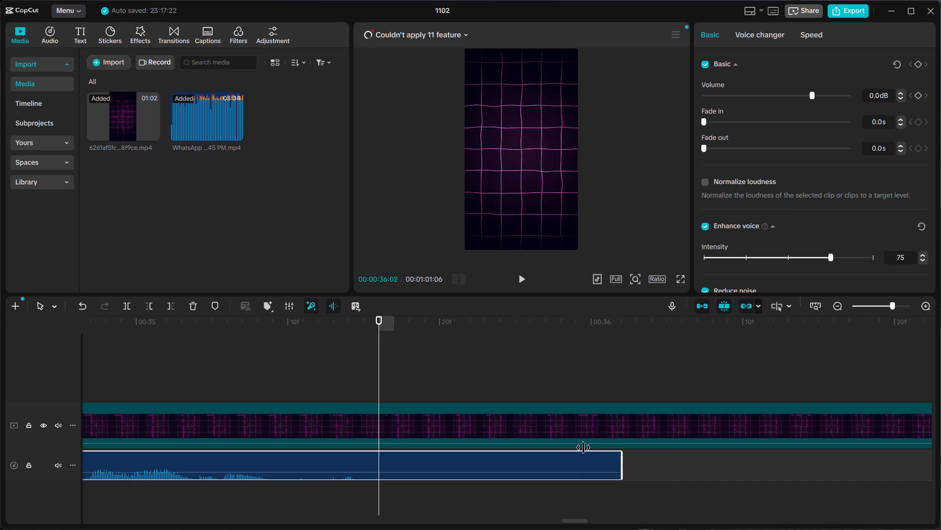
left_click_drag(583, 448, 364, 440)
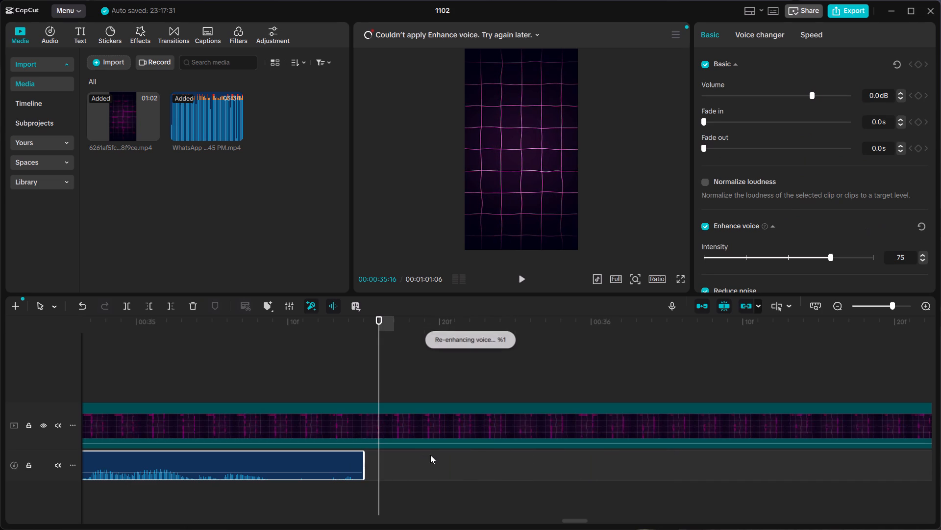
left_click(431, 455)
Look over the whole voice track for remaining gaps between clips and set the playhead to 00:00:05:24.
scroll(415, 463, "right", 2)
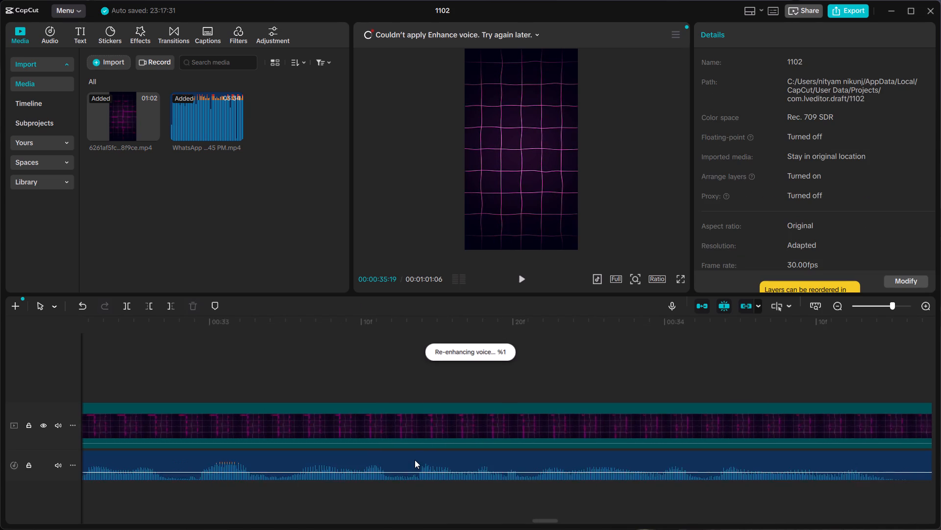
scroll(415, 460, "right", 1)
scroll(413, 456, "down", 7, "ctrl")
scroll(401, 450, "down", 5)
scroll(416, 438, "down", 3, "ctrl")
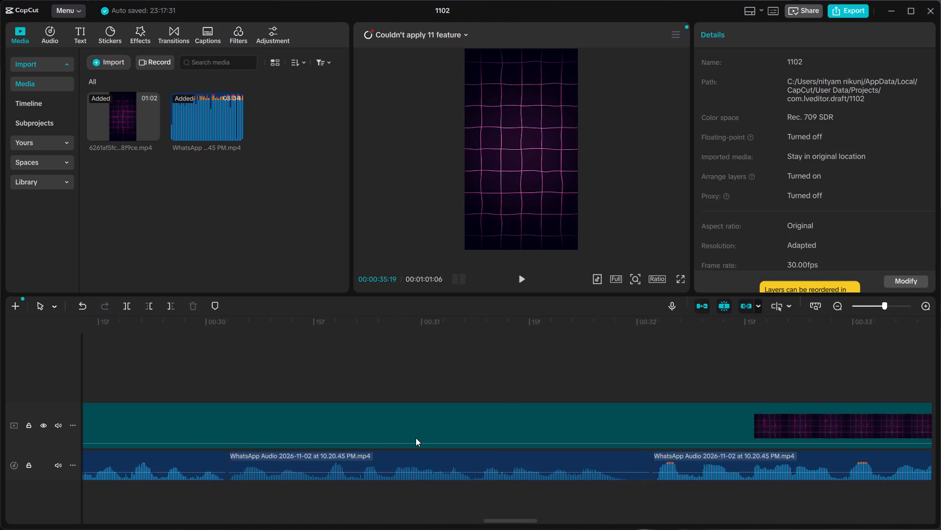
scroll(416, 438, "down", 20, "ctrl")
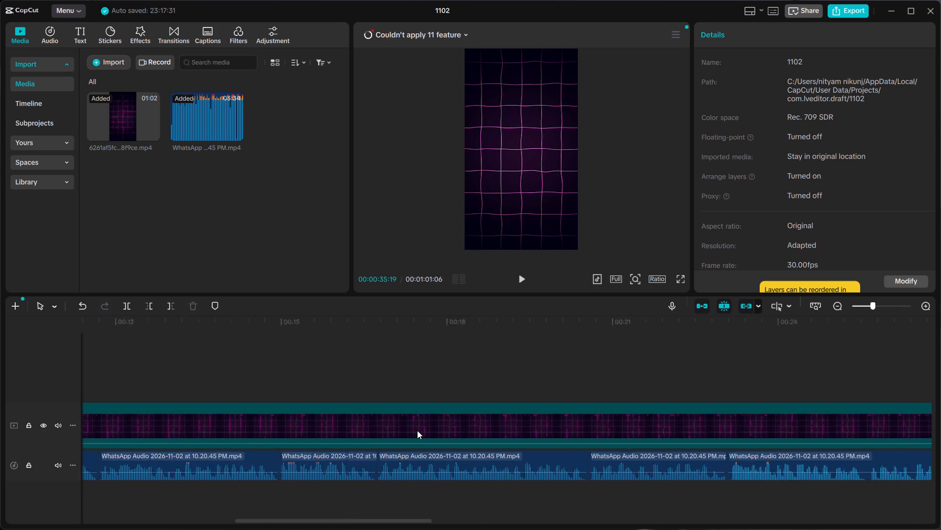
scroll(417, 430, "down", 5, "ctrl")
scroll(352, 446, "right", 5)
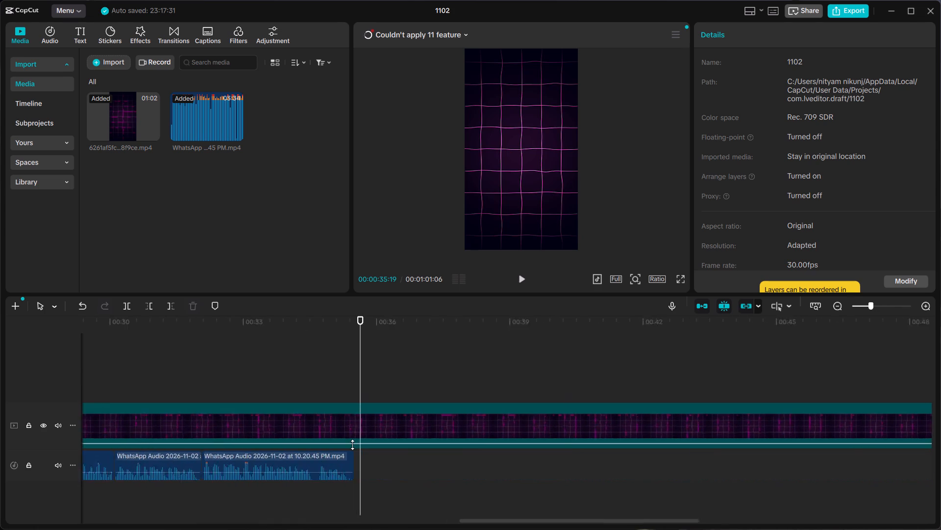
scroll(352, 445, "right", 3)
left_click(370, 372)
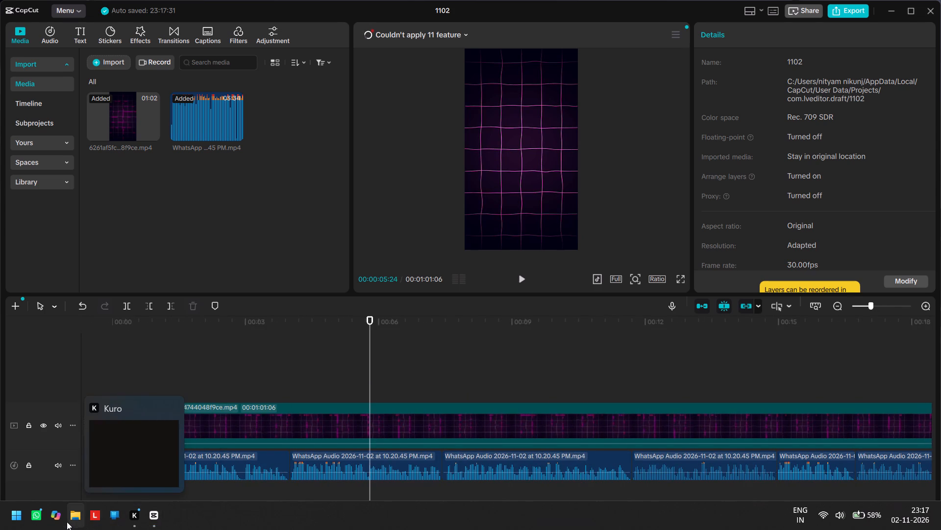
Switch to Google Chrome with the Your Chrome profile and open YouTube.
left_click(20, 523)
left_click(75, 315)
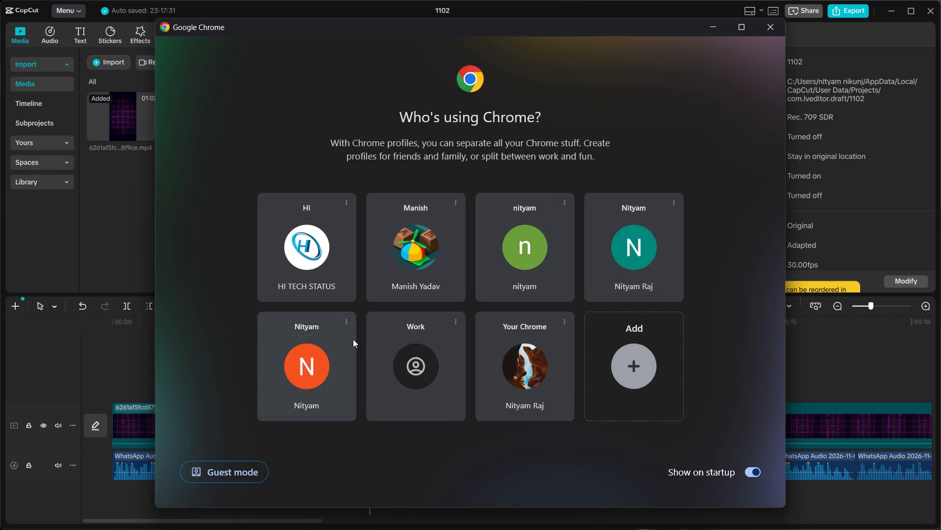
left_click(503, 369)
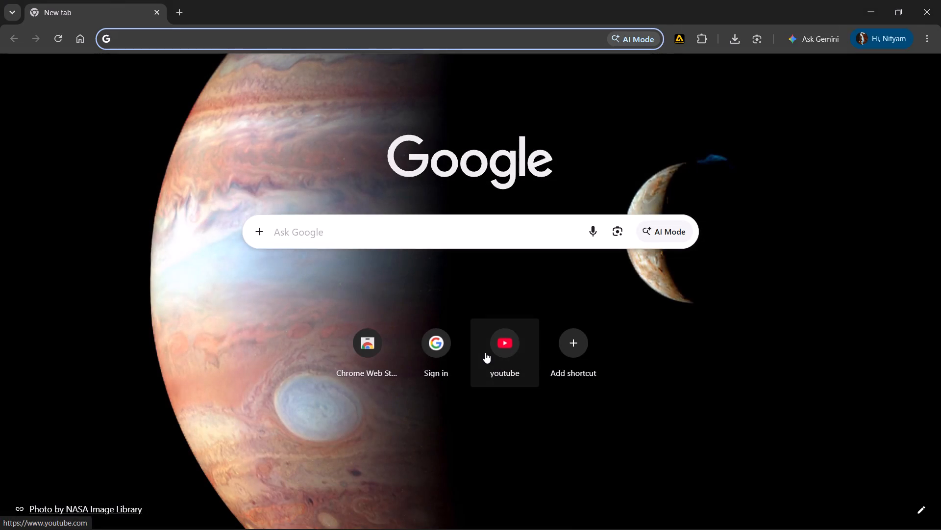
left_click(485, 352)
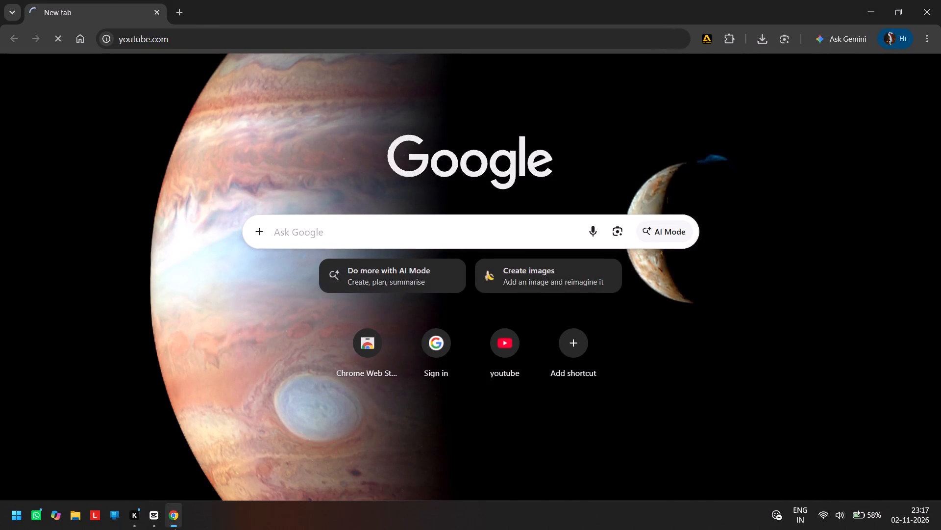